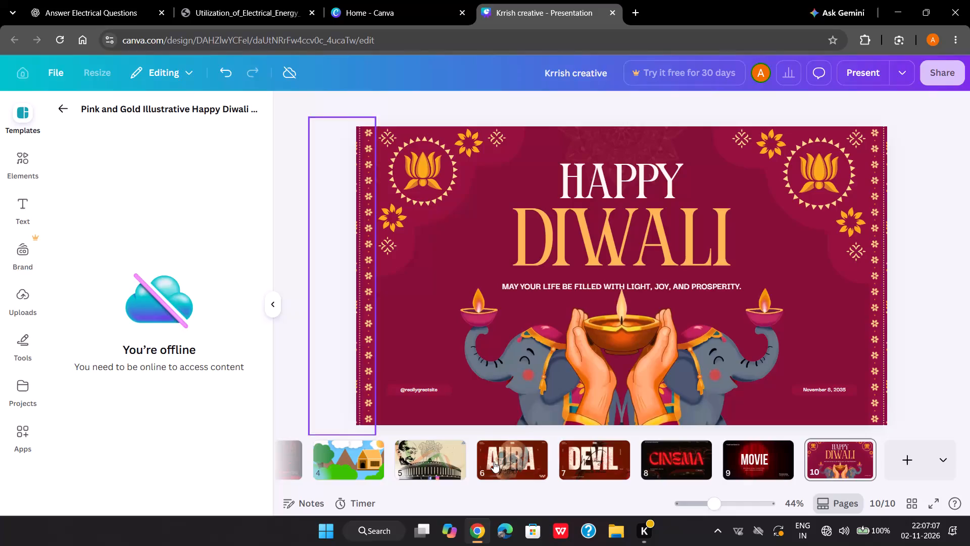
Turn on the computer's Wi-Fi in the Windows quick settings to get the presentation editor back online.
click(853, 543)
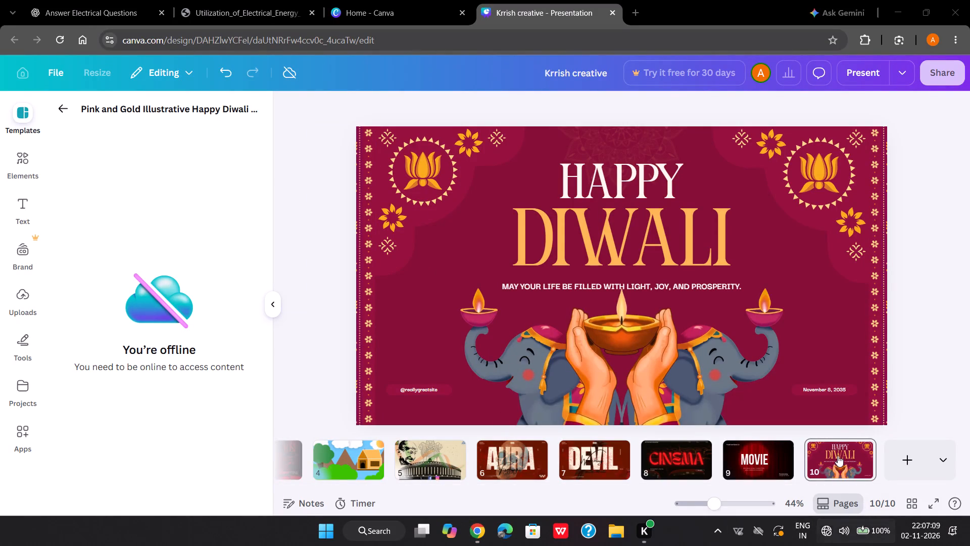
click(847, 536)
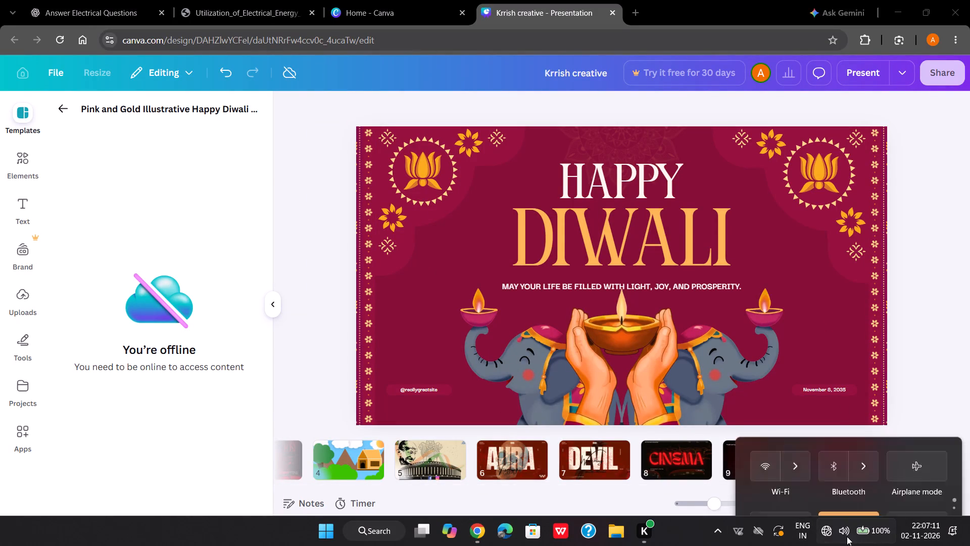
click(766, 288)
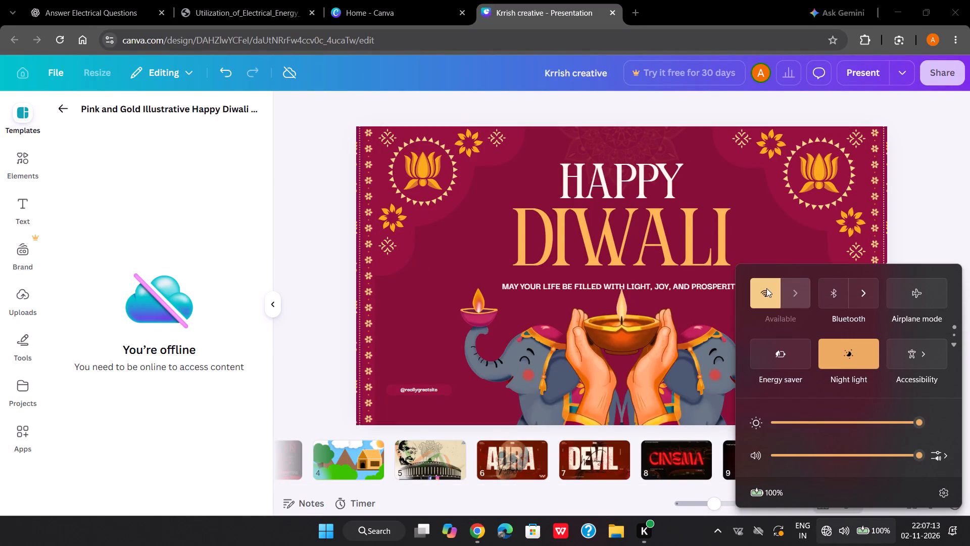
click(858, 545)
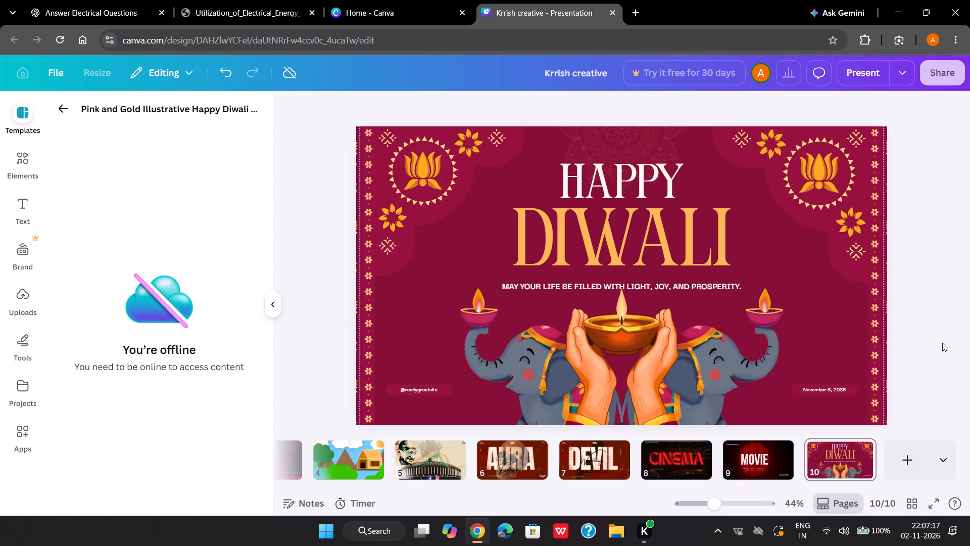
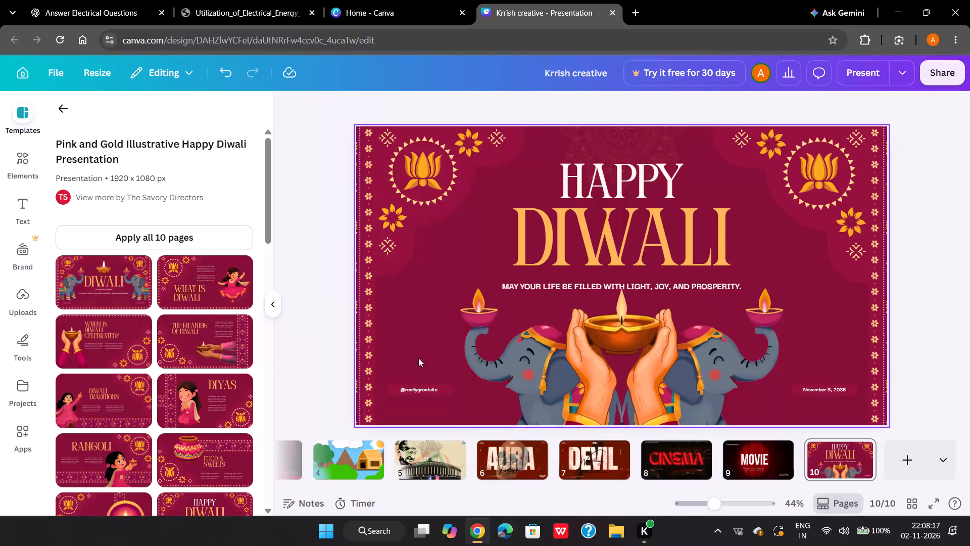
Open YouTube in a new browser tab and play the Tum Se Tum Tak - Niyam mix, skipping the opening ad.
click(638, 9)
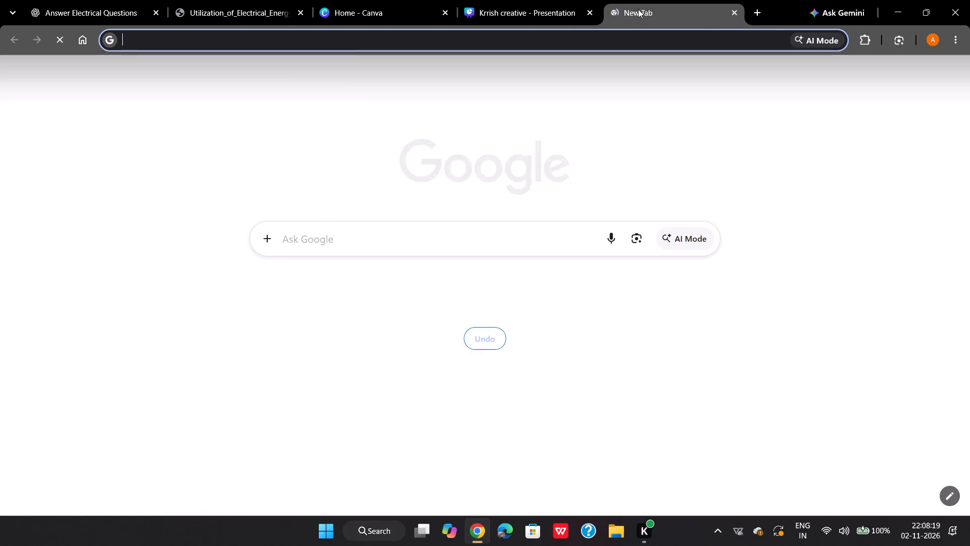
click(415, 354)
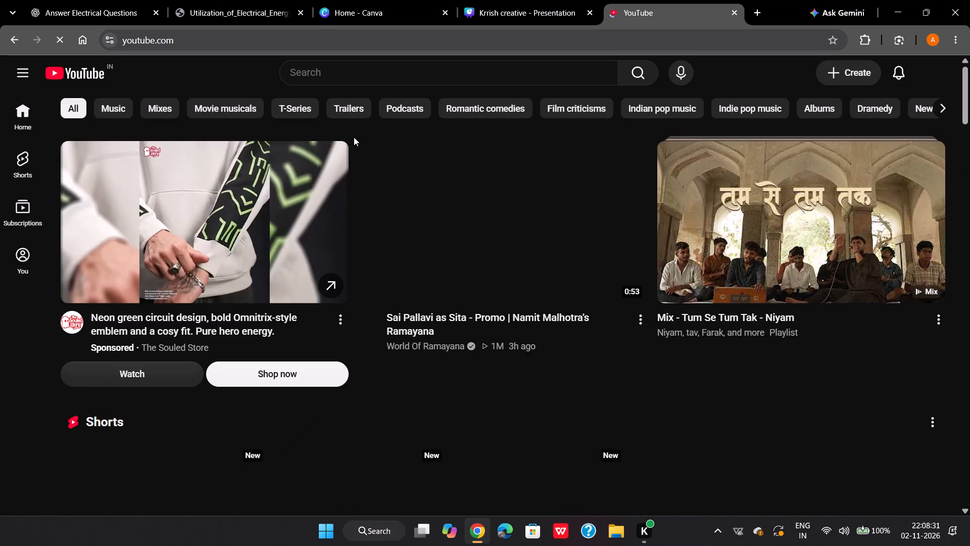
scroll(354, 137, right, 1)
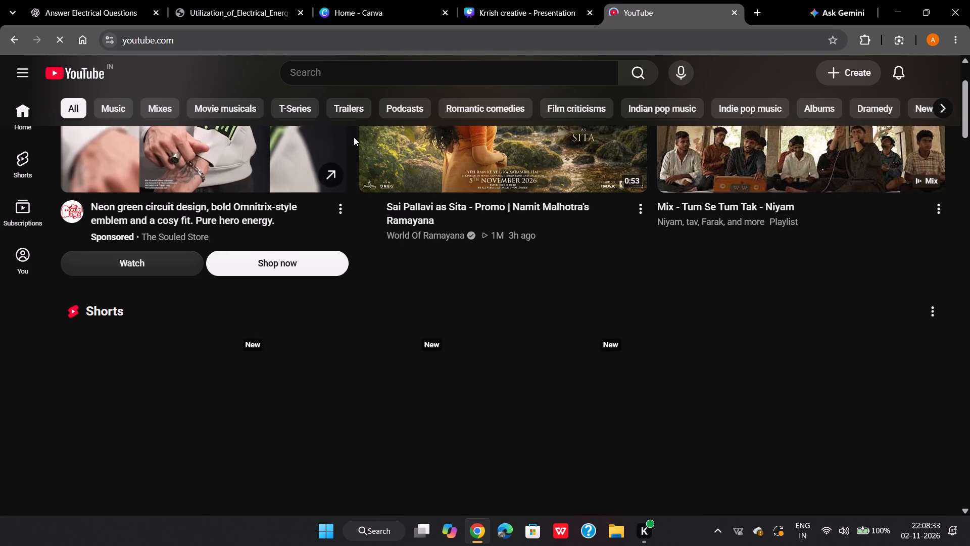
scroll(354, 137, right, 2)
scroll(354, 137, down, 4)
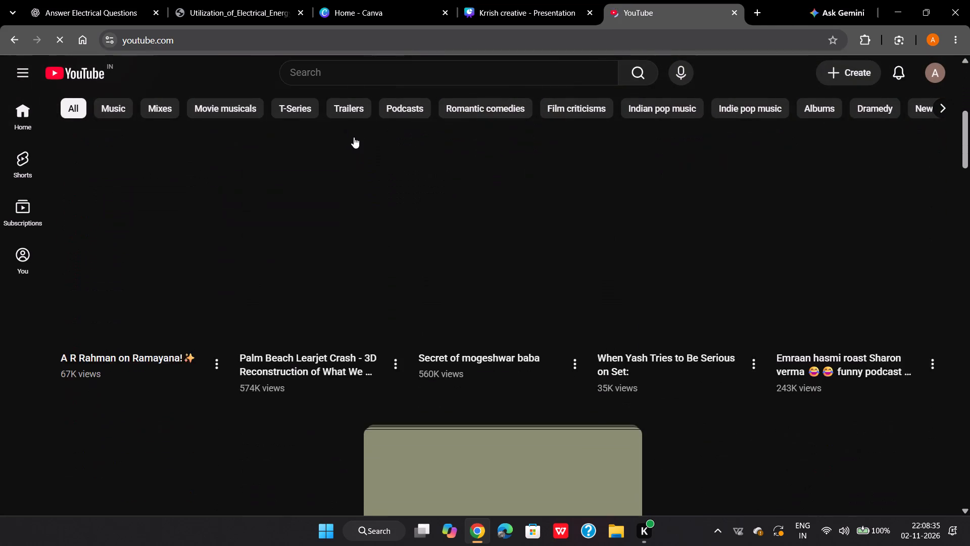
scroll(354, 137, down, 2)
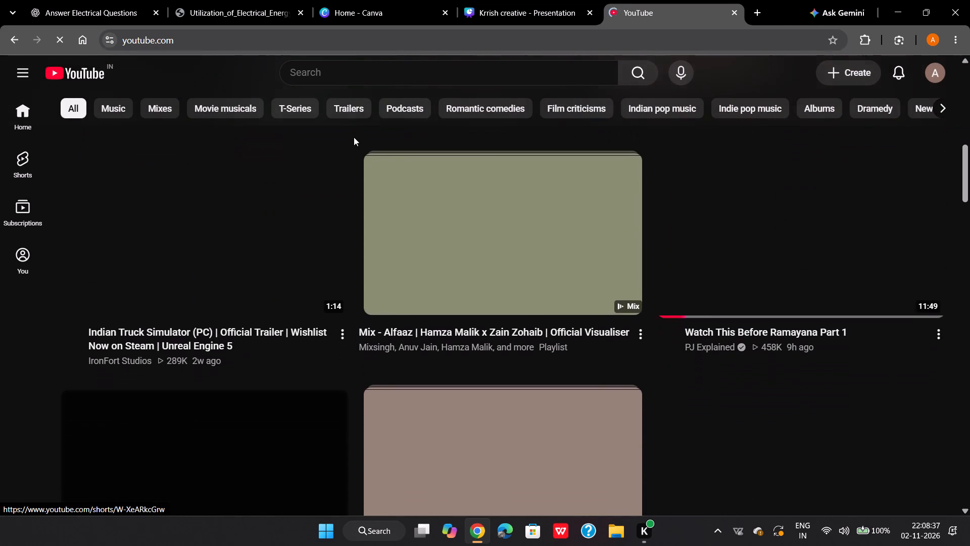
scroll(354, 137, down, 3)
scroll(354, 137, right, 1)
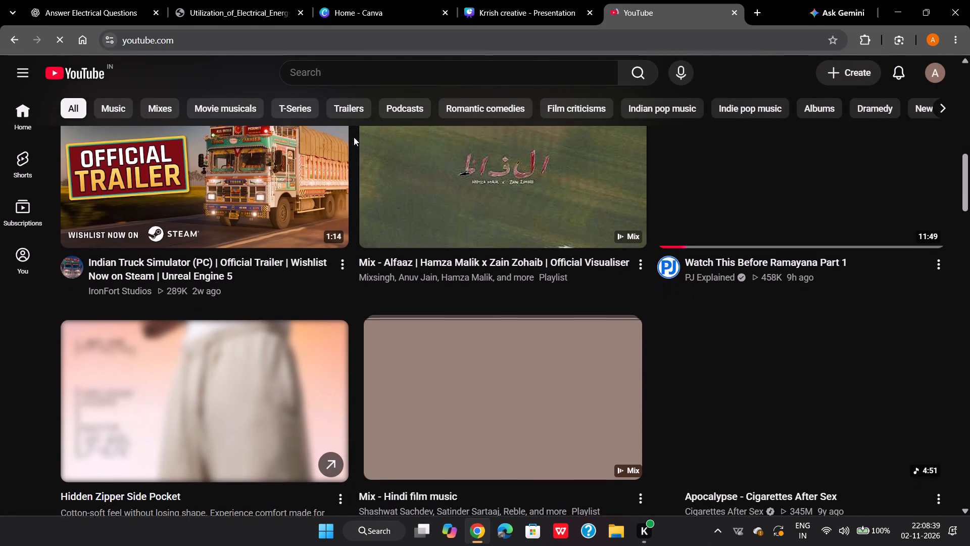
scroll(354, 137, right, 1)
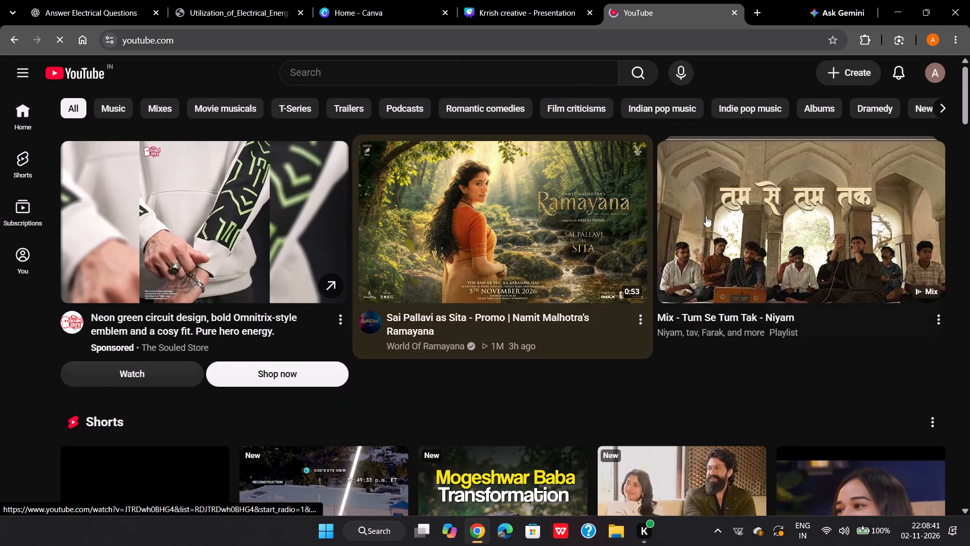
click(740, 221)
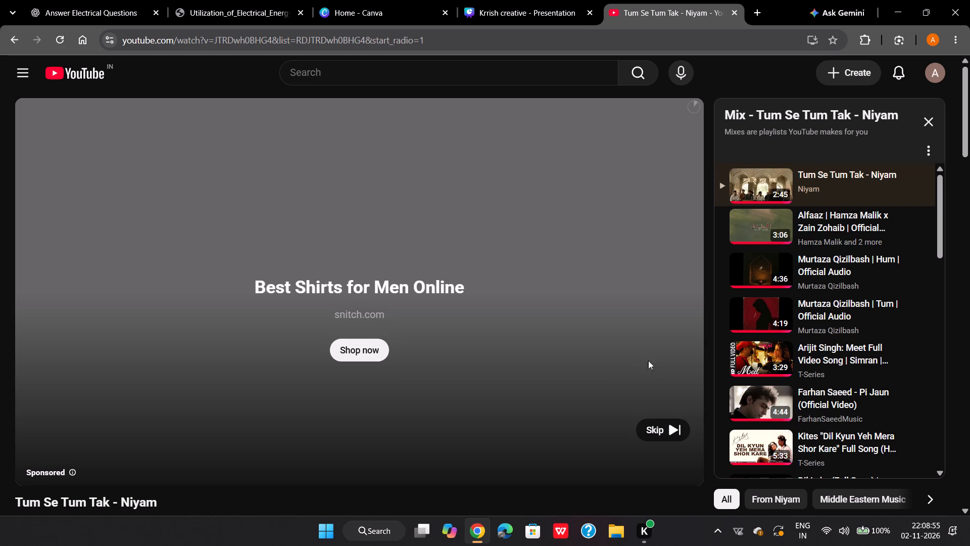
click(647, 429)
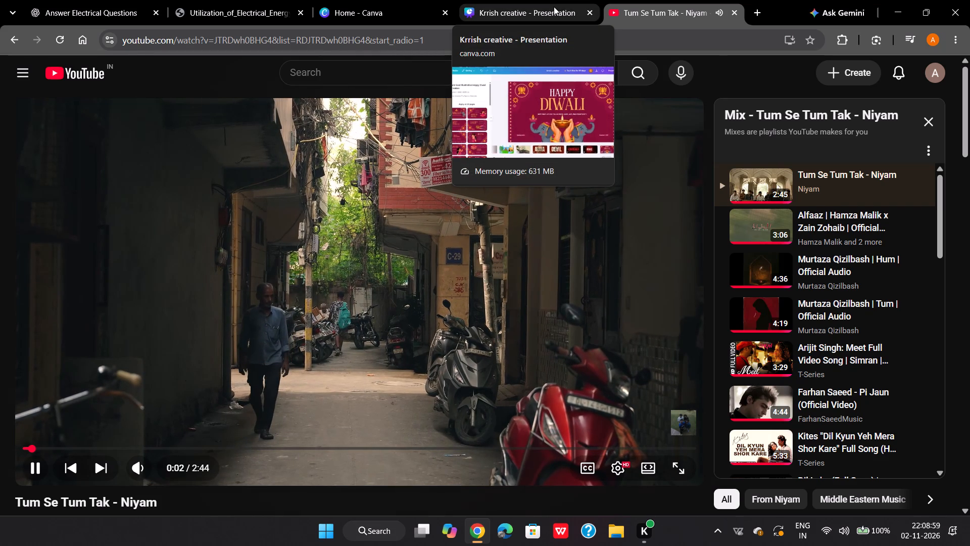
Return to the Krrish creative presentation in Canva and replace the diwali template search with "ram sita".
click(513, 14)
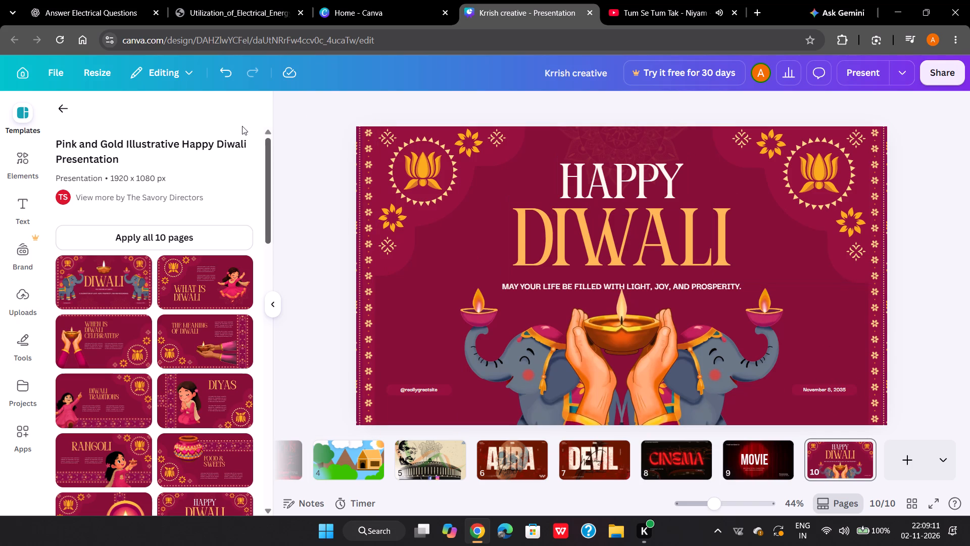
click(57, 104)
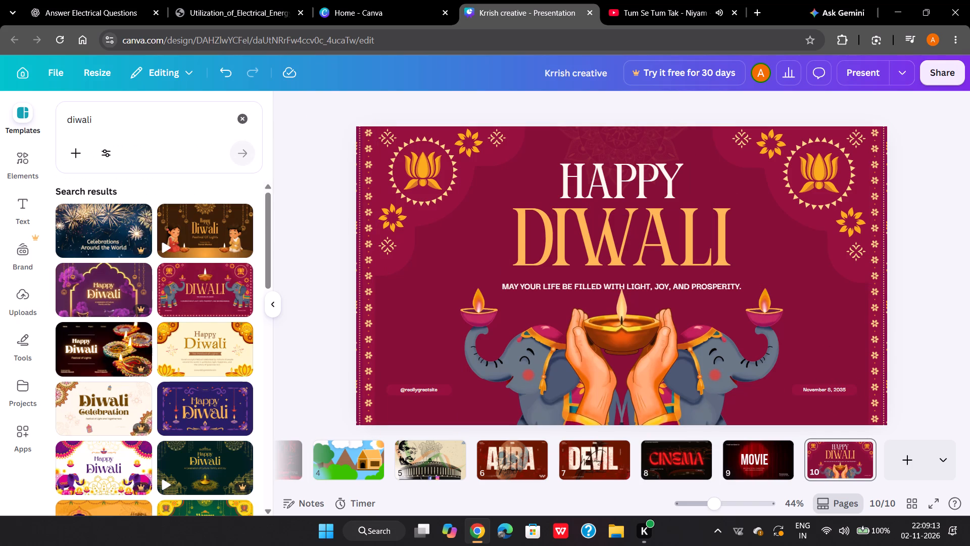
click(102, 120)
key(BackSpace)
key(BackSpace)
key(BackSpace)
key(BackSpace)
key(BackSpace)
key(BackSpace)
key(BackSpace)
key(BackSpace)
key(BackSpace)
key(BackSpace)
key(BackSpace)
key(BackSpace)
key(BackSpace)
key(BackSpace)
key(BackSpace)
key(BackSpace)
key(BackSpace)
key(BackSpace)
key(BackSpace)
key(BackSpace)
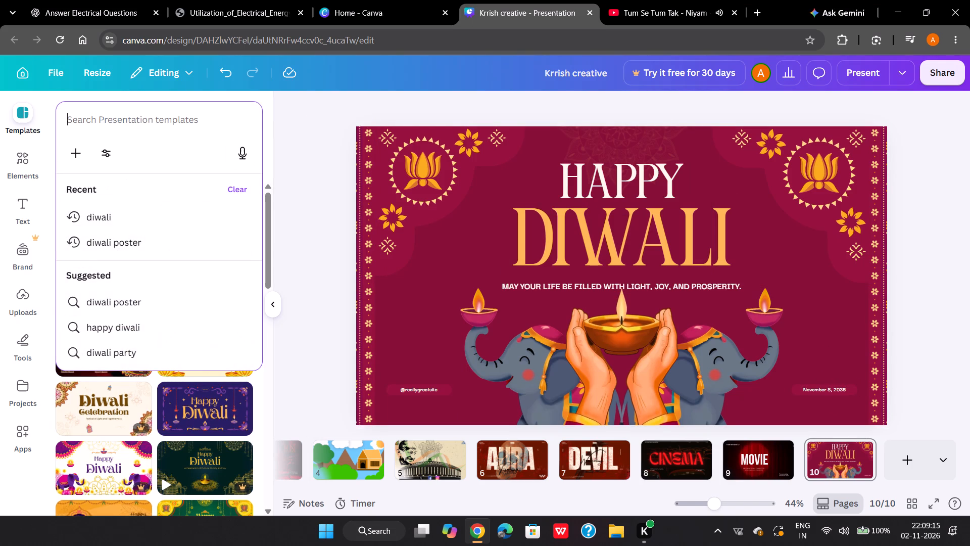
text(ram sita)
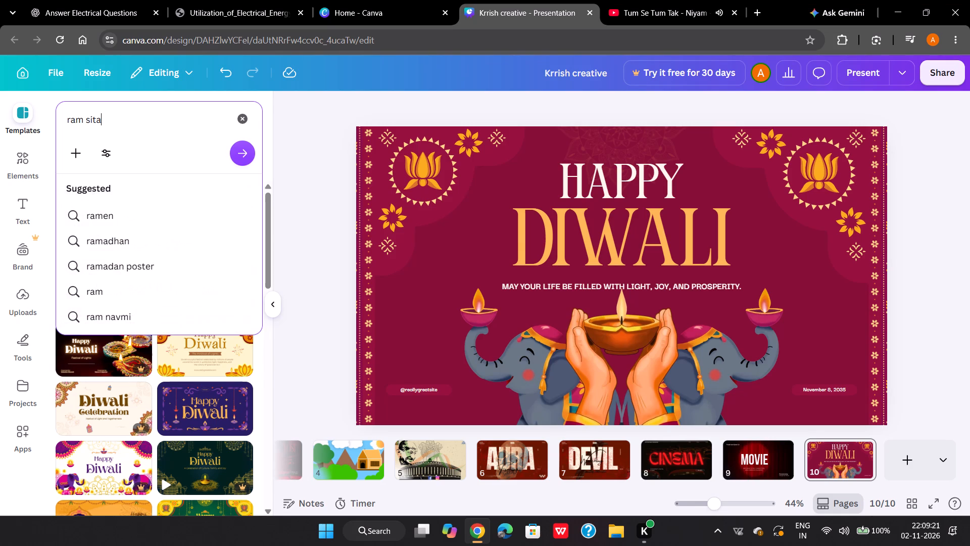
key(Return)
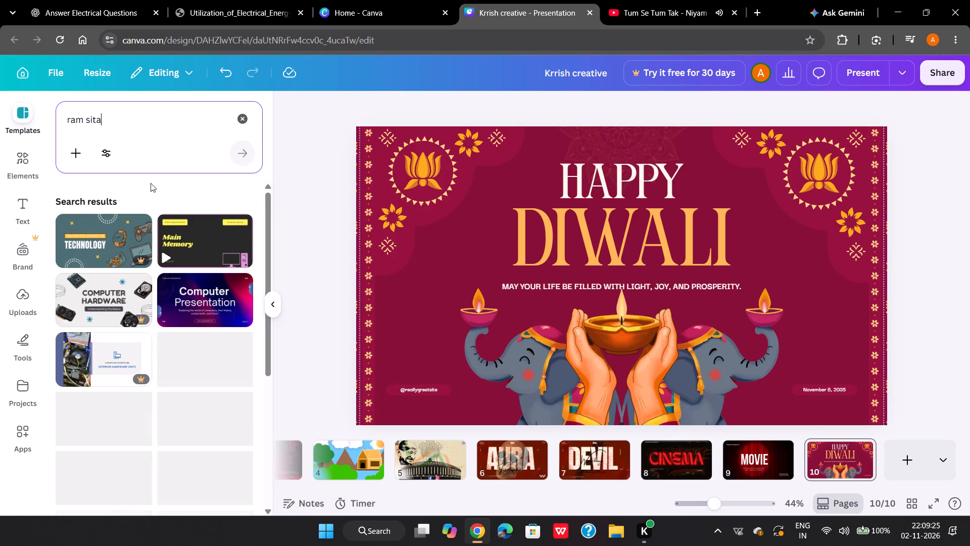
Look through the ram sita template results for a design that suits the Diwali page.
scroll(160, 245, down, 1)
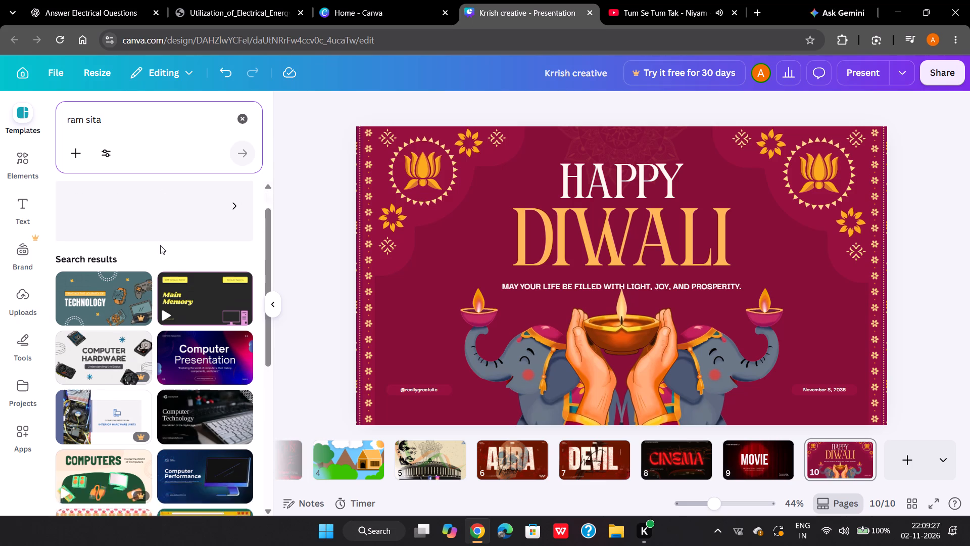
scroll(160, 245, down, 4)
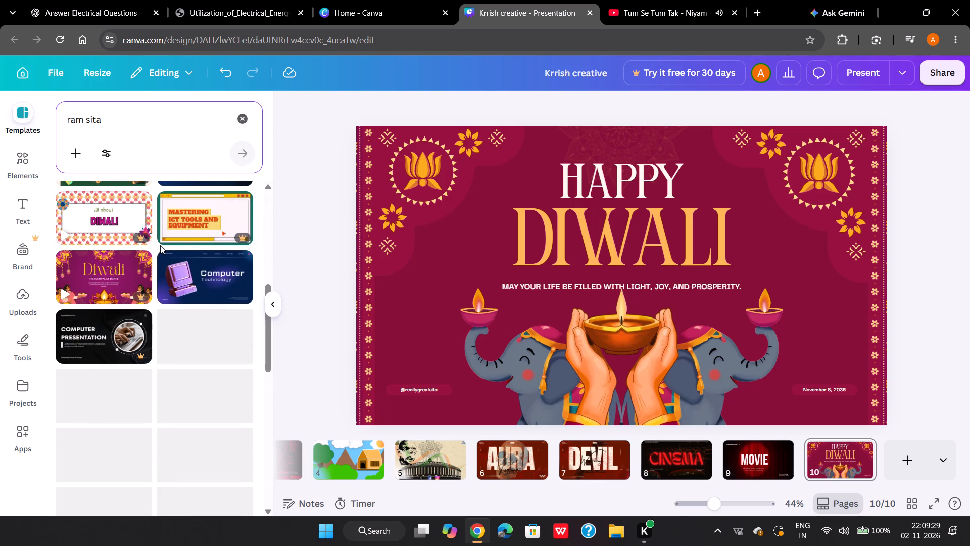
scroll(160, 245, down, 3)
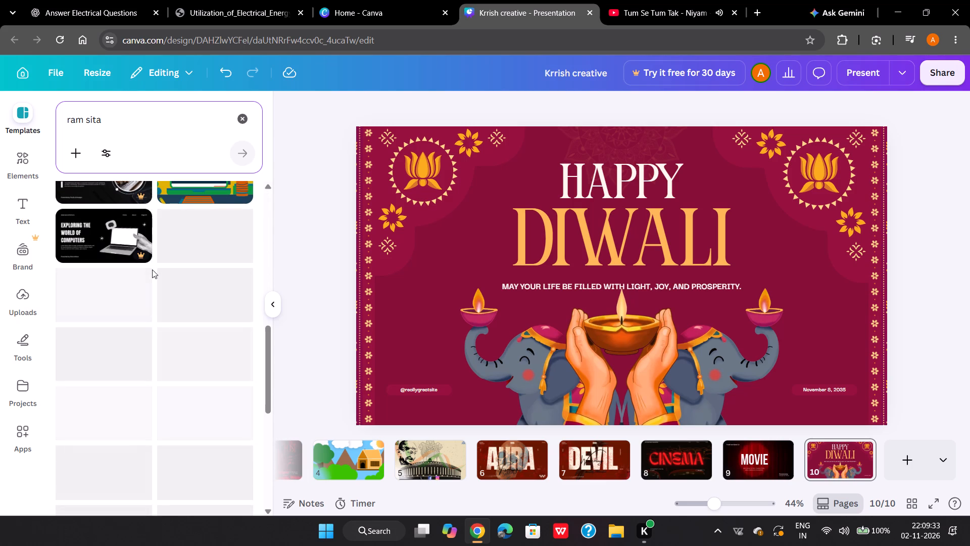
scroll(152, 269, down, 4)
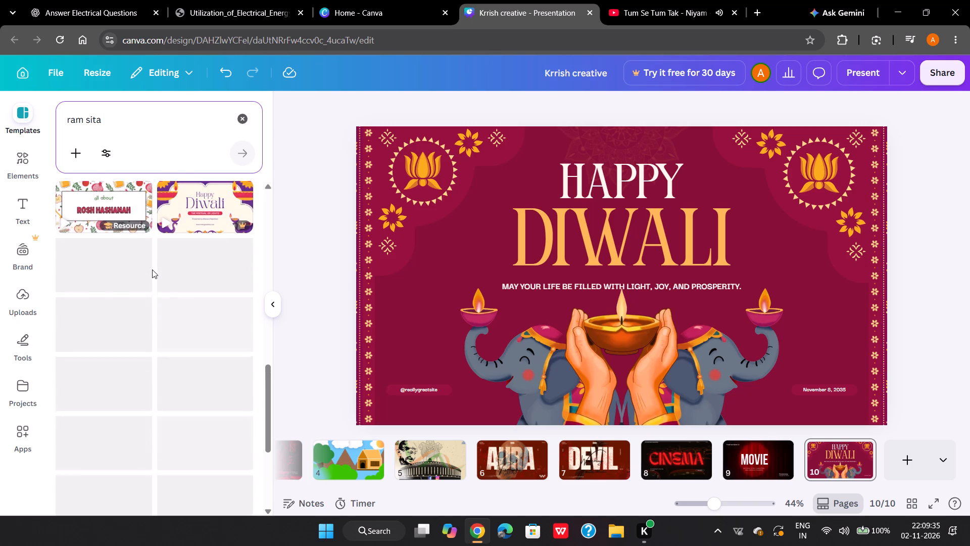
scroll(152, 269, down, 3)
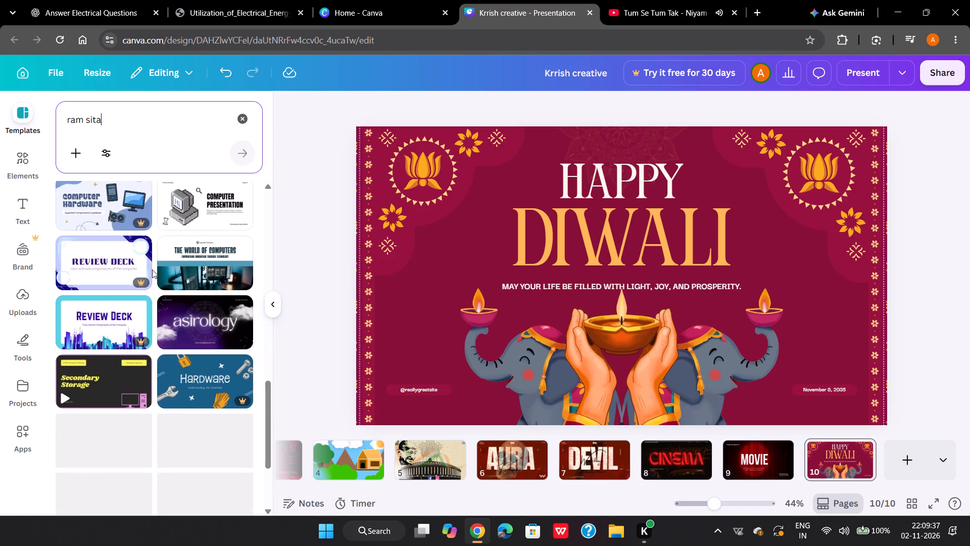
scroll(152, 269, down, 1)
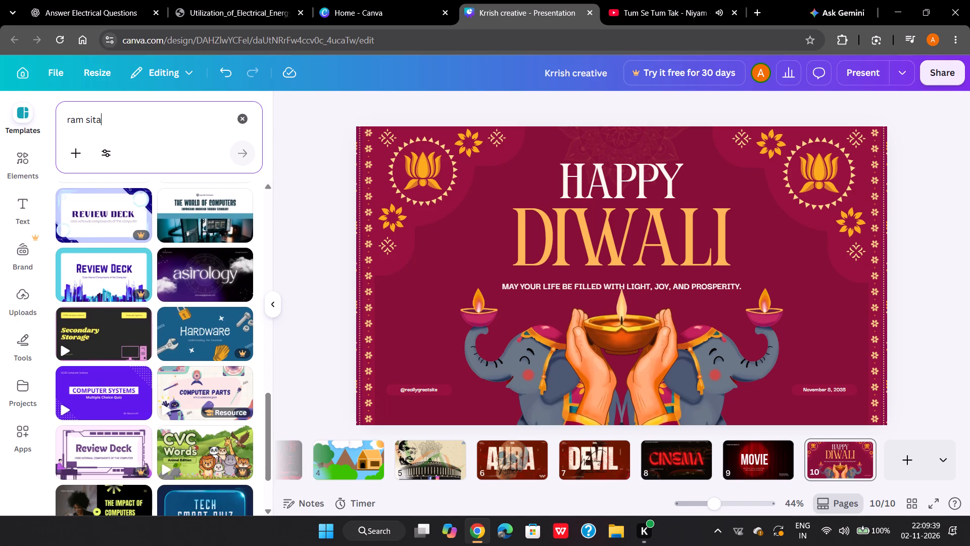
Change the template search to the suggested term "ram navami".
click(118, 138)
key(BackSpace)
key(BackSpace)
key(BackSpace)
key(BackSpace)
key(BackSpace)
click(104, 122)
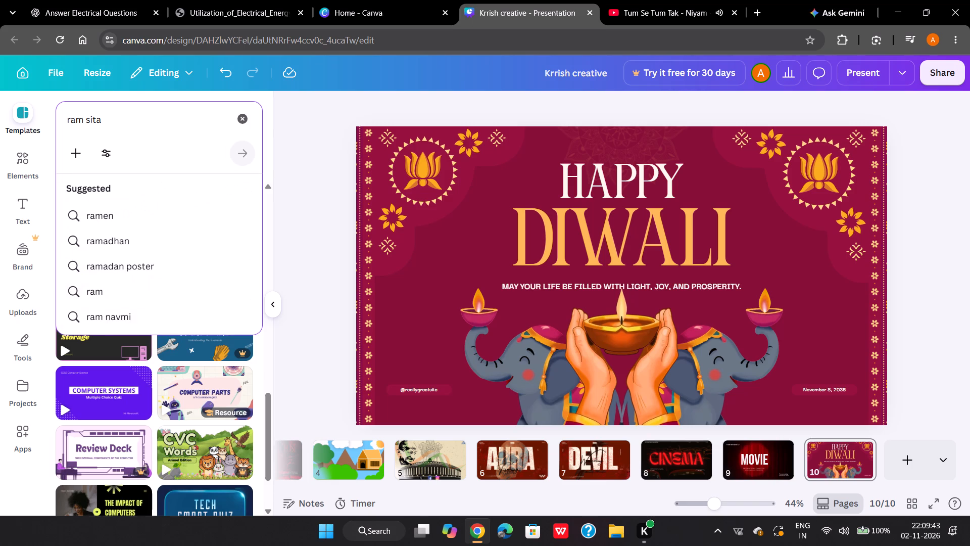
key(BackSpace)
key(BackSpace)
key(BackSpace)
key(BackSpace)
key(BackSpace)
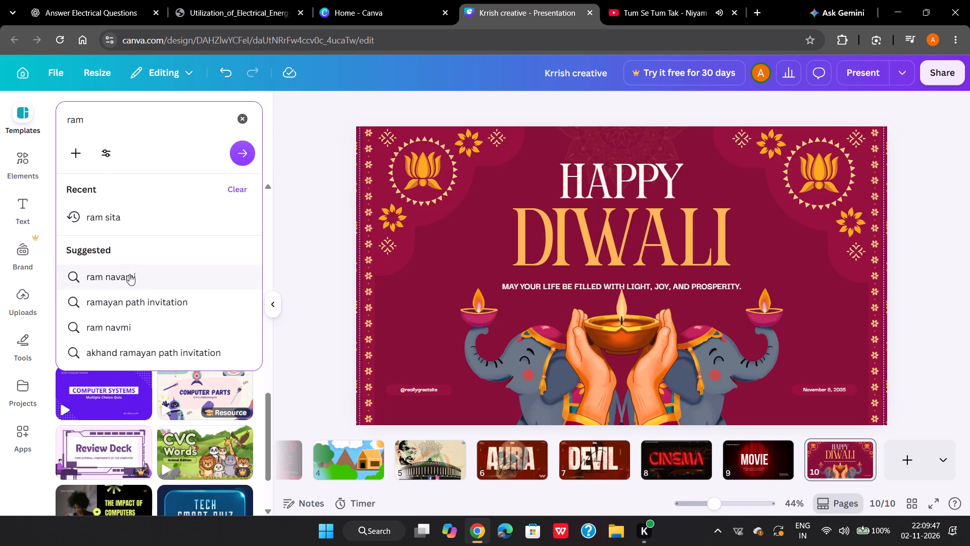
click(128, 273)
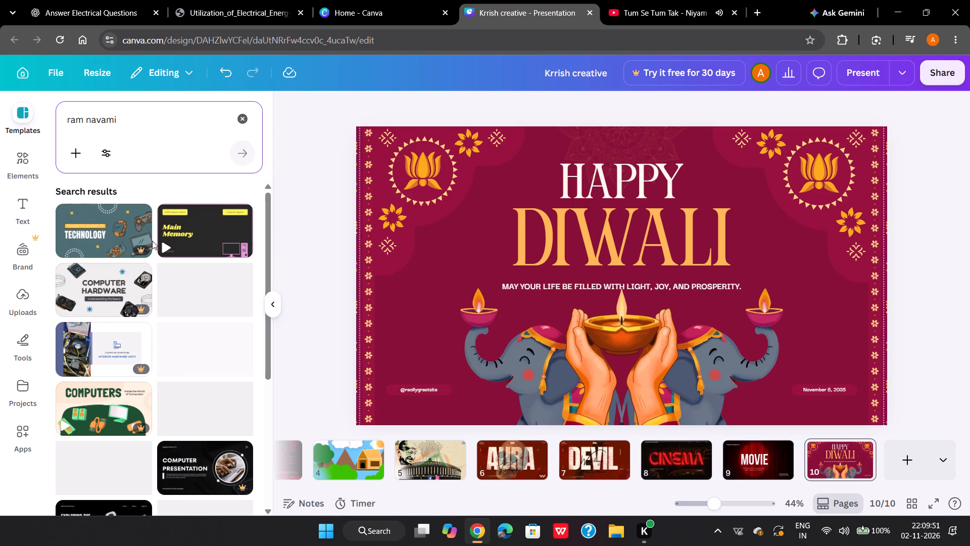
Look through the ram navami template results for a suitable festive design.
scroll(152, 241, down, 4)
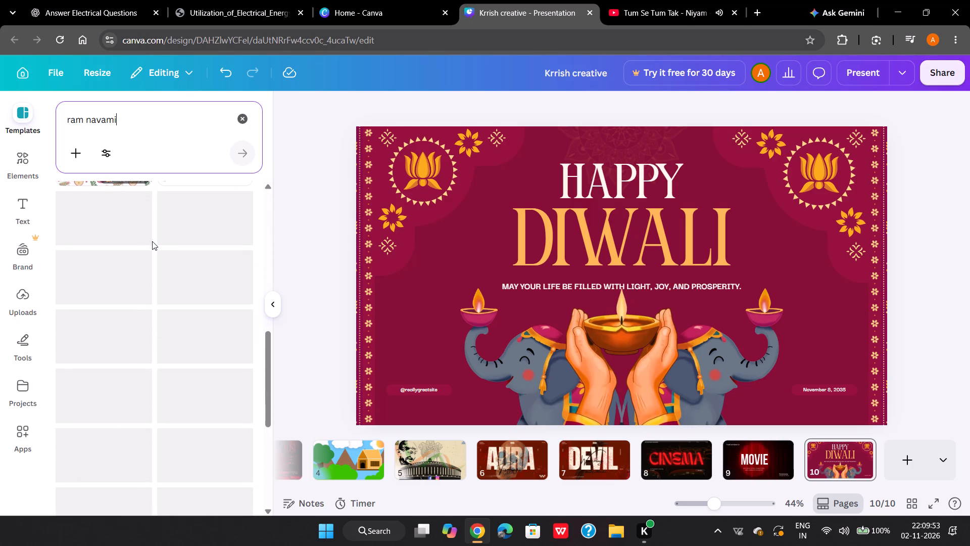
scroll(152, 241, down, 4)
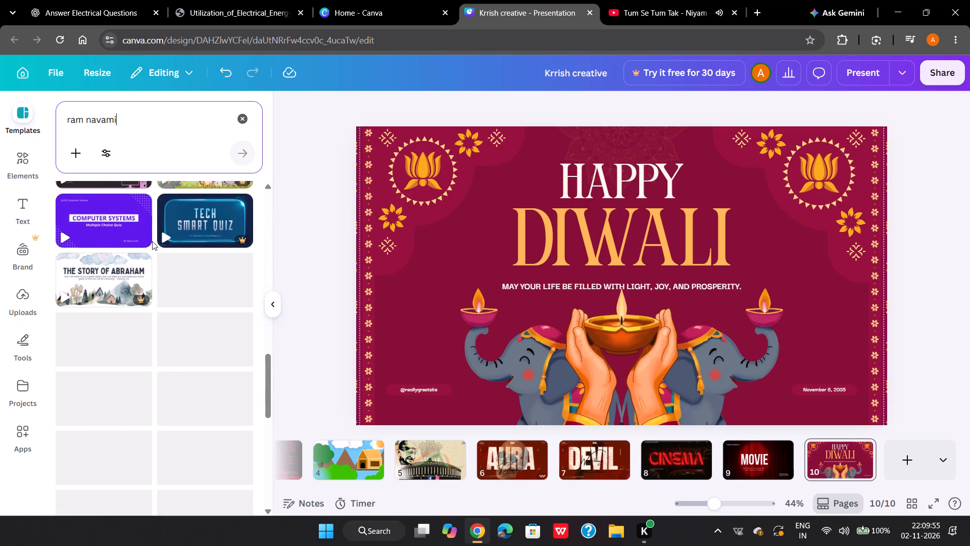
scroll(152, 241, down, 5)
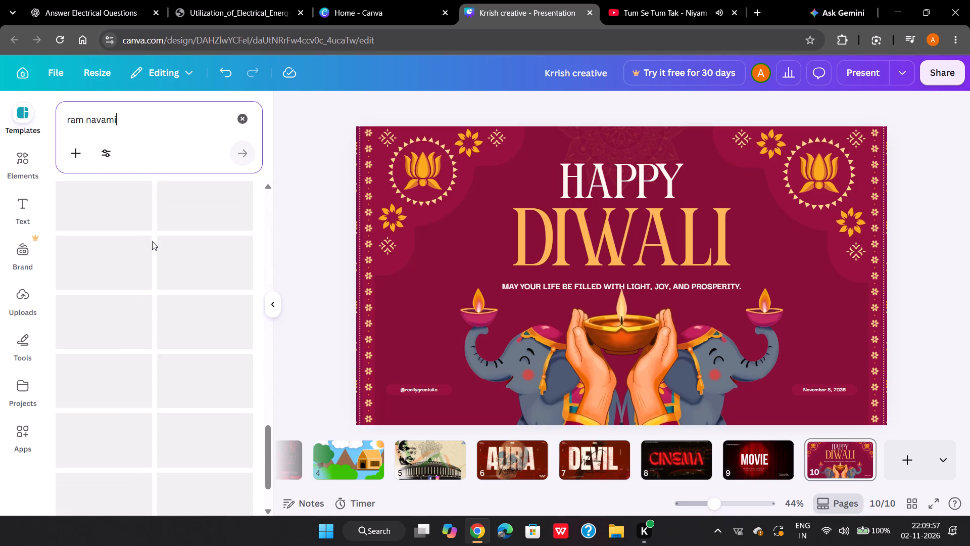
scroll(152, 241, down, 1)
scroll(152, 241, up, 13)
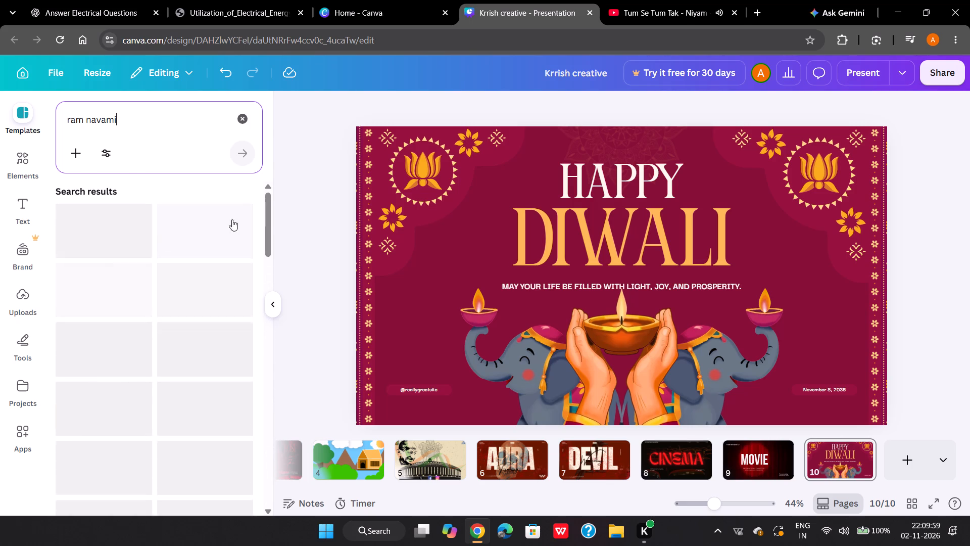
click(312, 248)
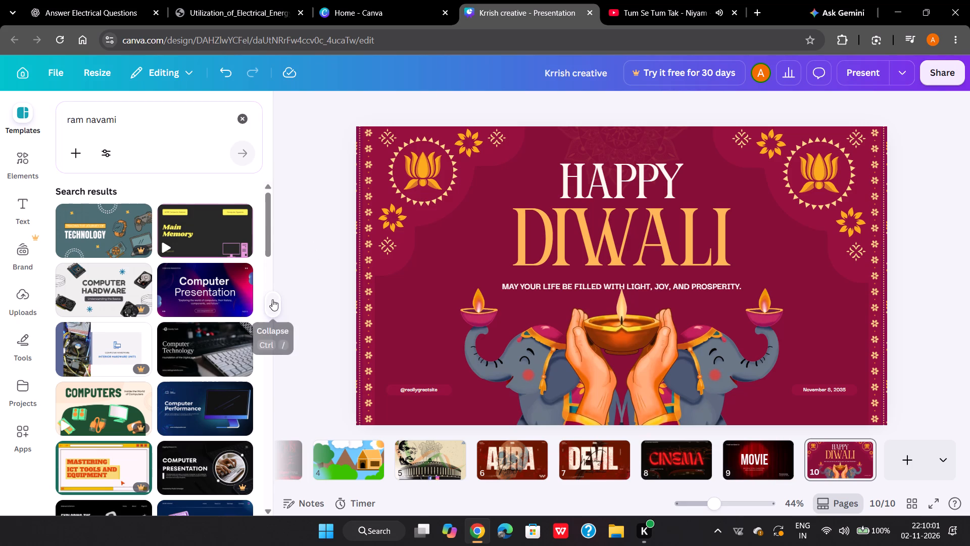
Switch from templates to elements and replace the knife graphics search with the suggested term "lord ram and sita".
click(272, 299)
click(19, 159)
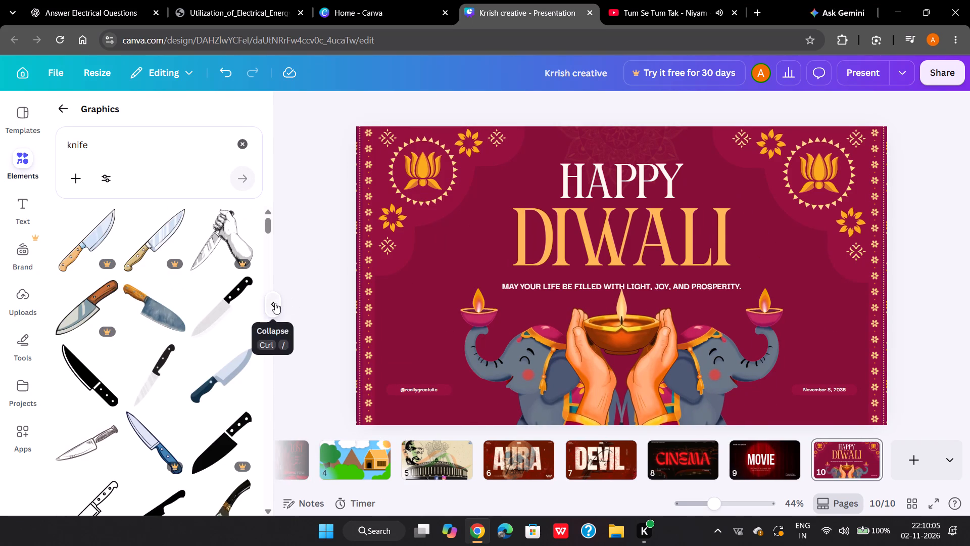
click(275, 303)
click(20, 164)
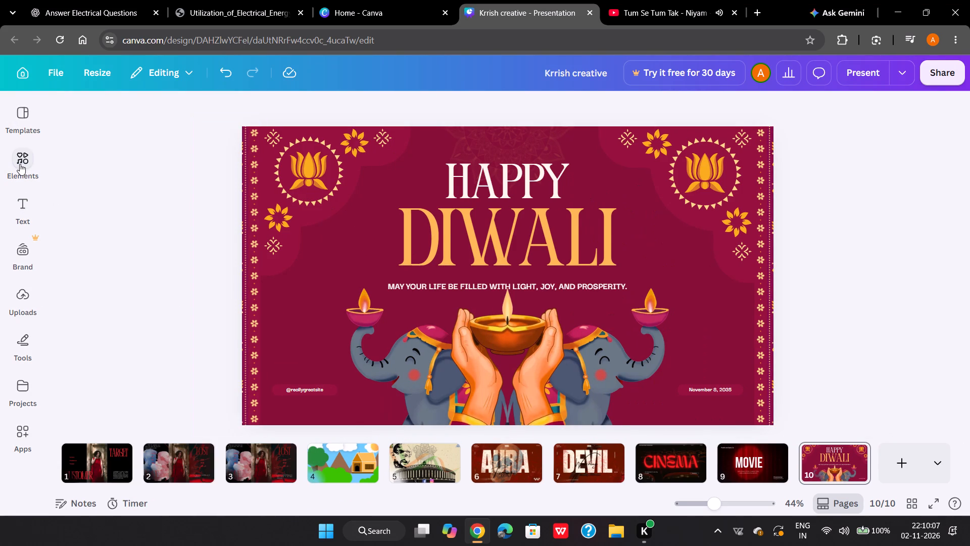
click(250, 141)
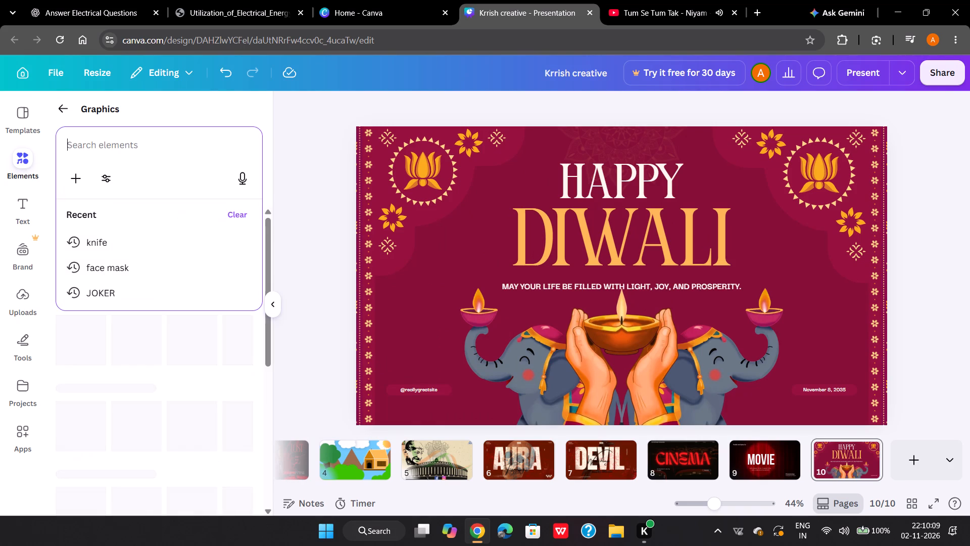
text(ram sita)
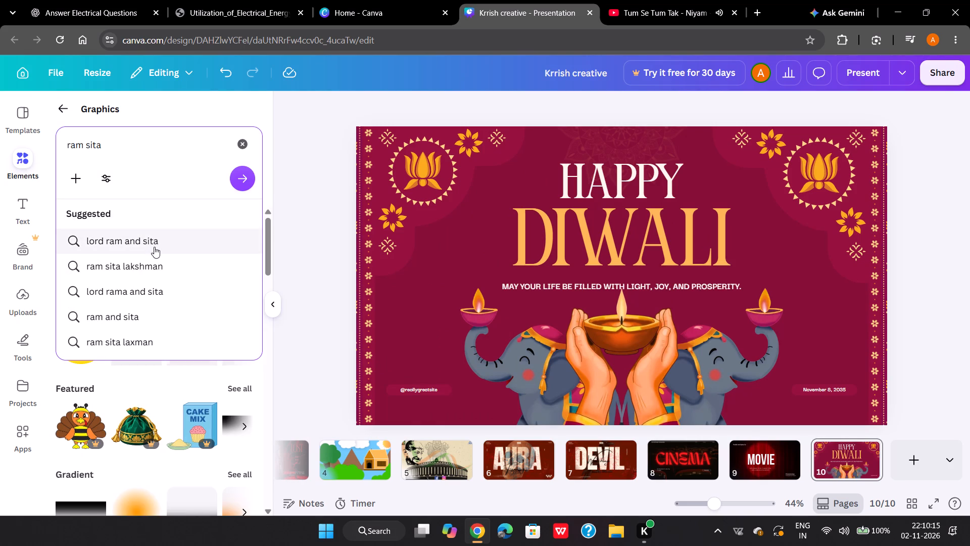
click(154, 247)
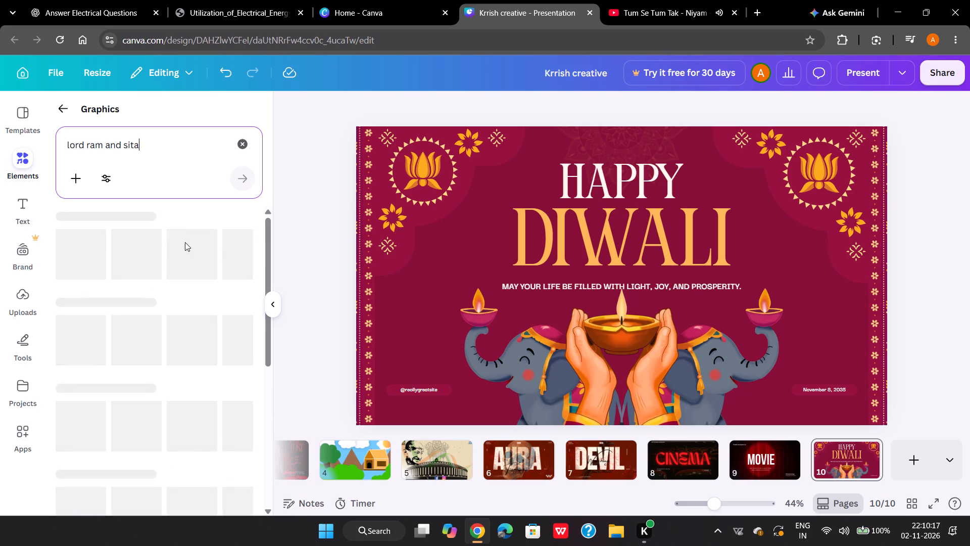
scroll(171, 258, right, 1)
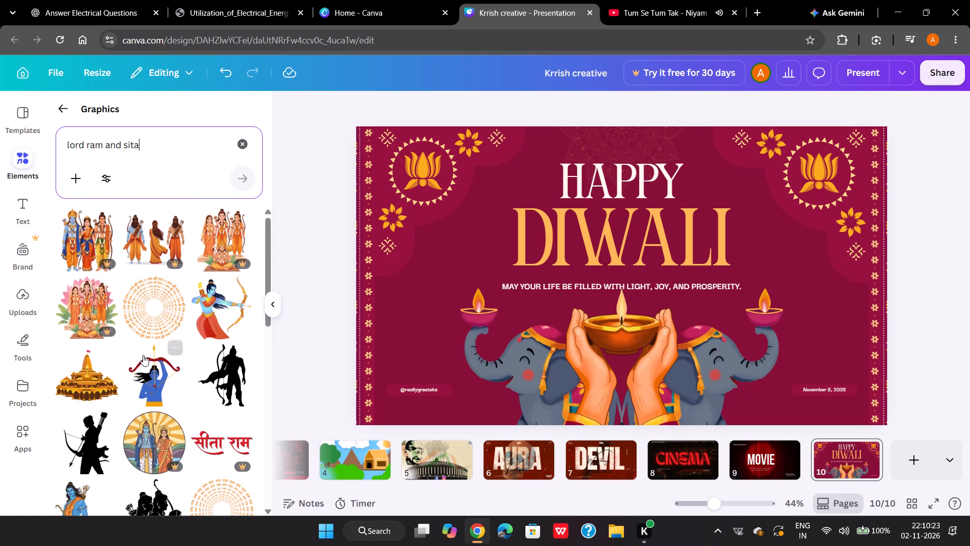
Look through the lord ram and sita graphics results for a figure that suits the Happy Diwali page.
scroll(142, 355, down, 3)
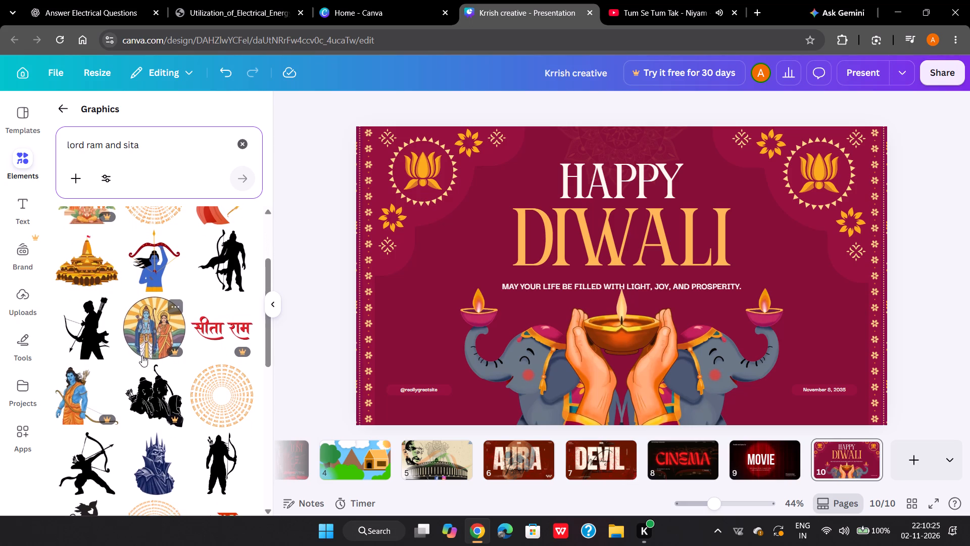
scroll(142, 355, down, 1)
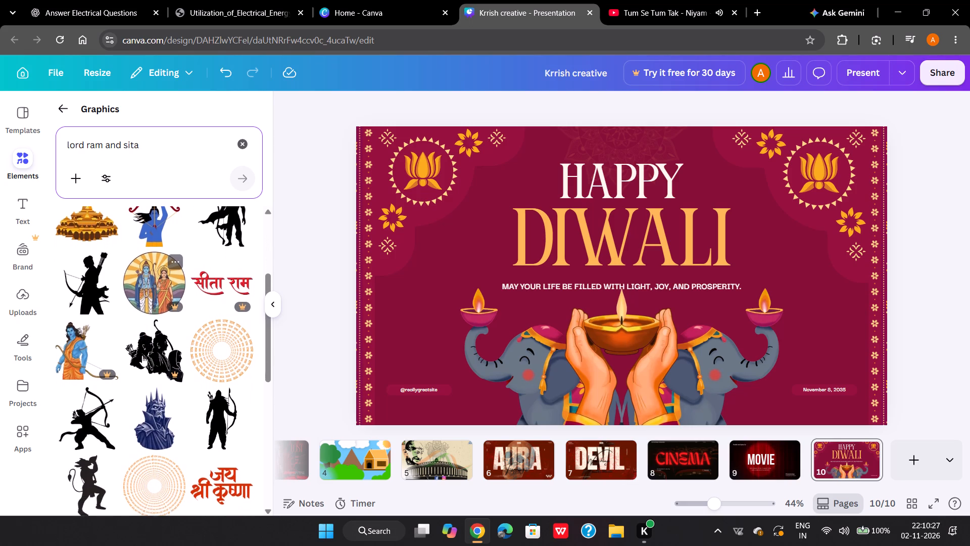
scroll(142, 355, down, 2)
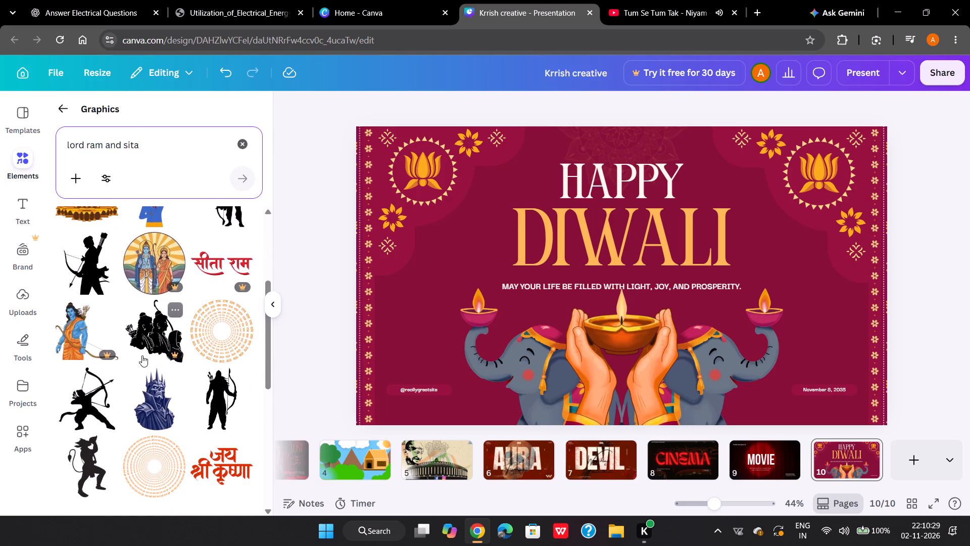
scroll(142, 355, down, 1)
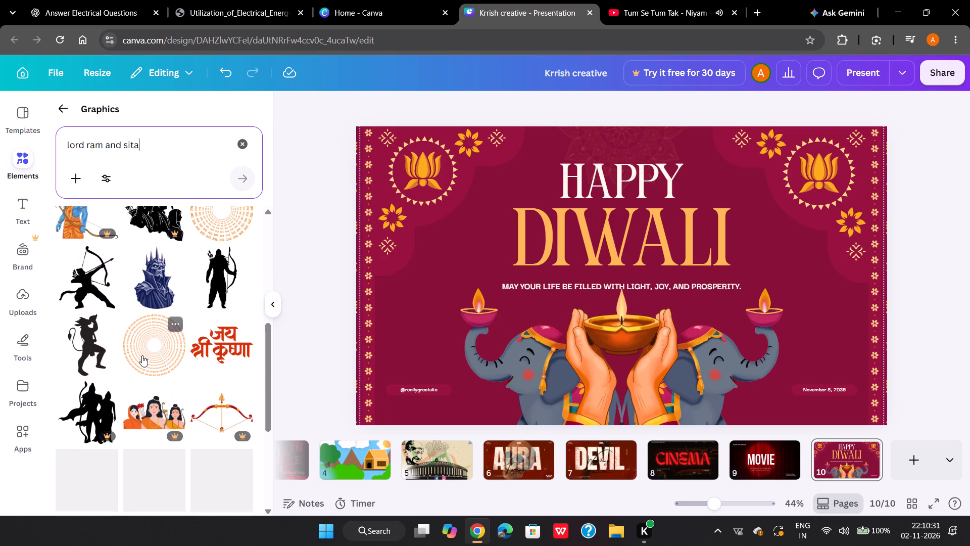
scroll(142, 355, down, 2)
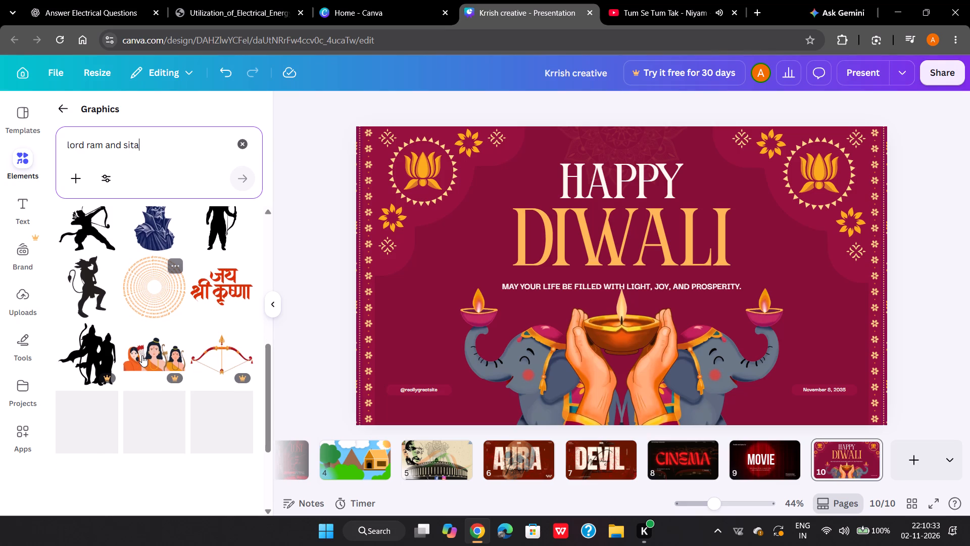
scroll(142, 355, down, 2)
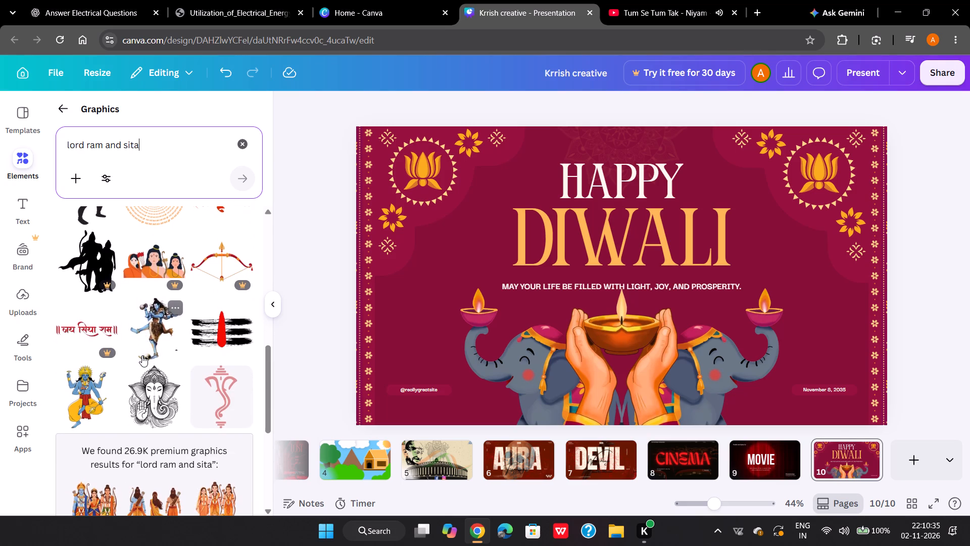
scroll(142, 355, down, 5)
Add the black line-art Ganesha graphic to the Diwali page and centre it horizontally over the DIWALI heading.
click(153, 392)
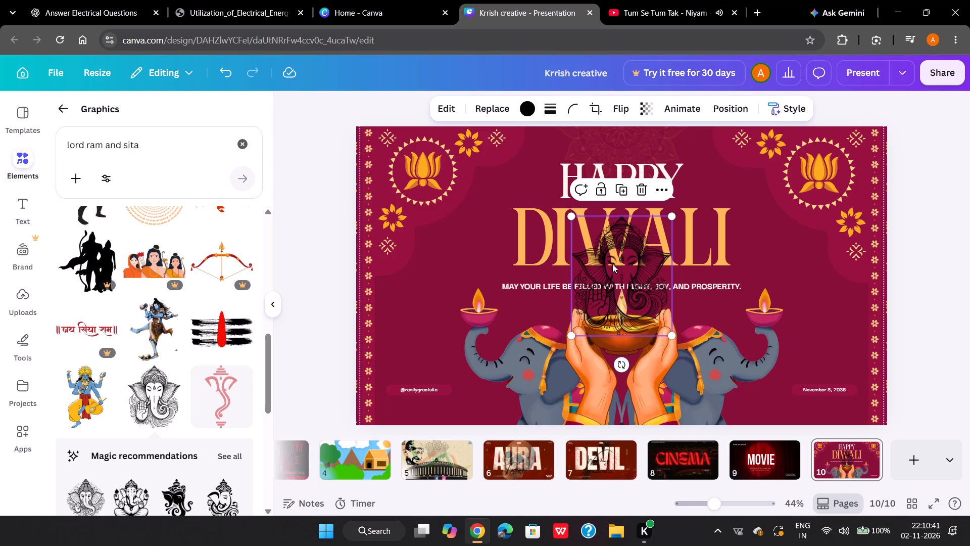
drag(618, 261, 606, 239)
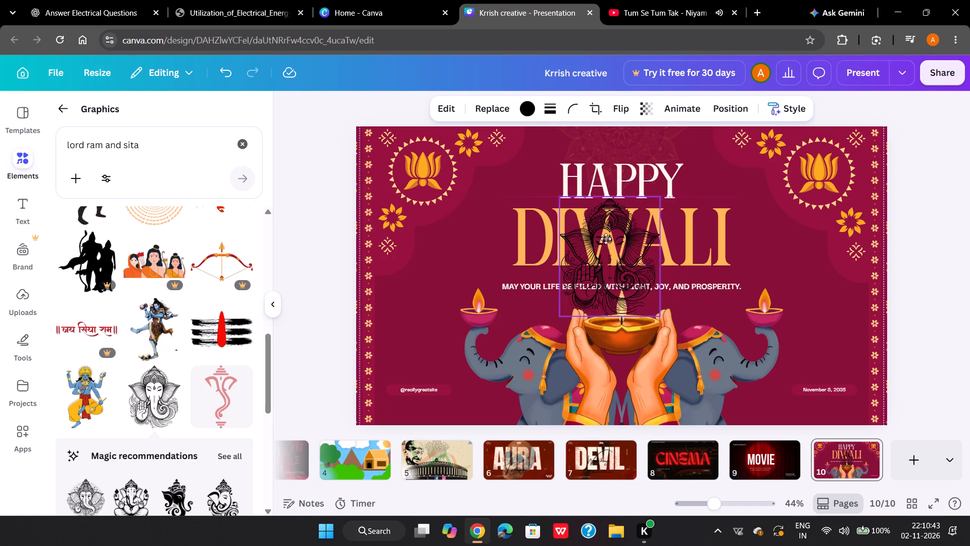
drag(606, 239, 611, 235)
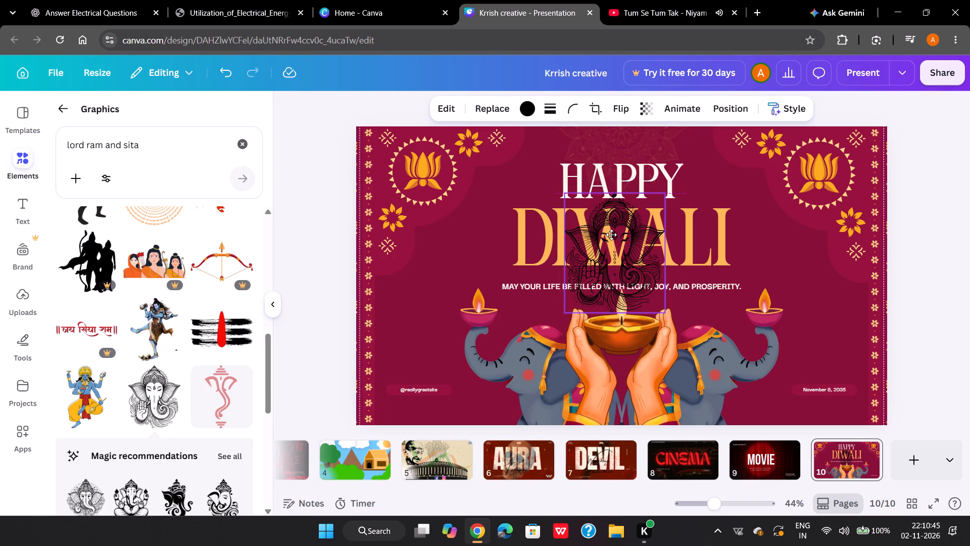
drag(611, 235, 617, 234)
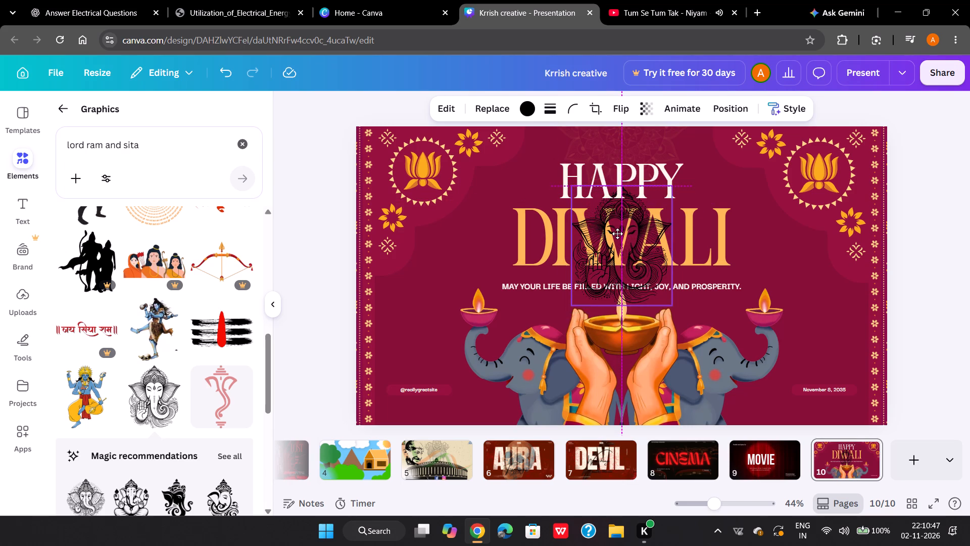
drag(617, 234, 618, 234)
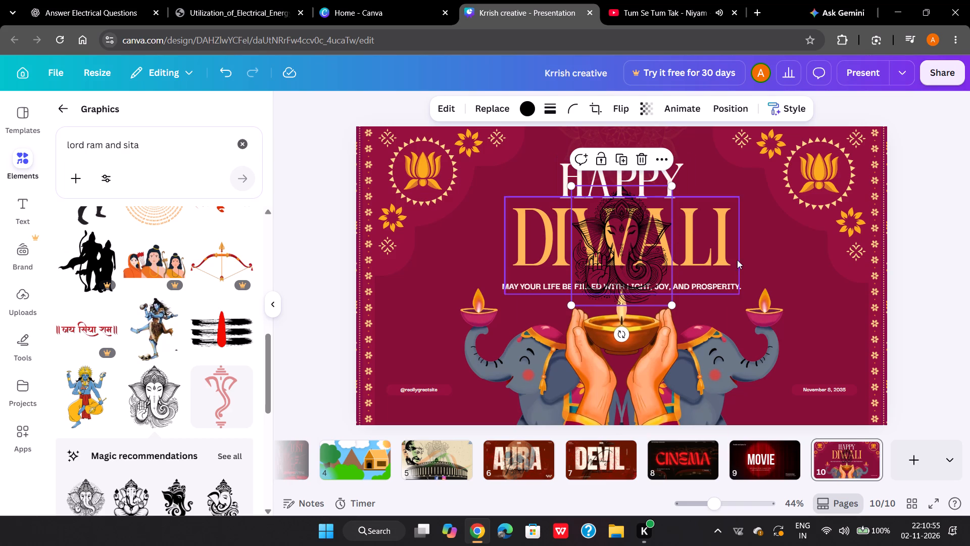
Enlarge the Ganesha graphic so it reaches from the page's top edge down to the diya flame.
click(619, 255)
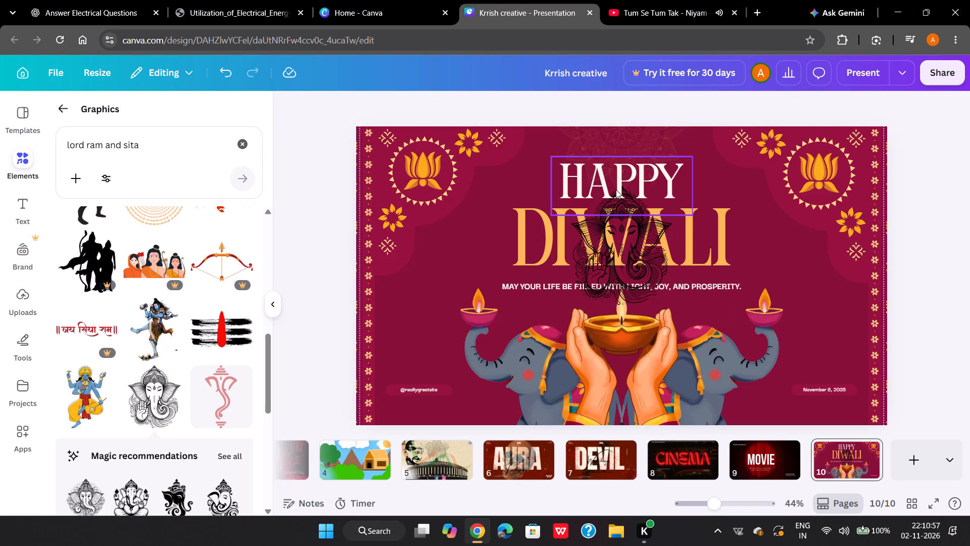
click(606, 245)
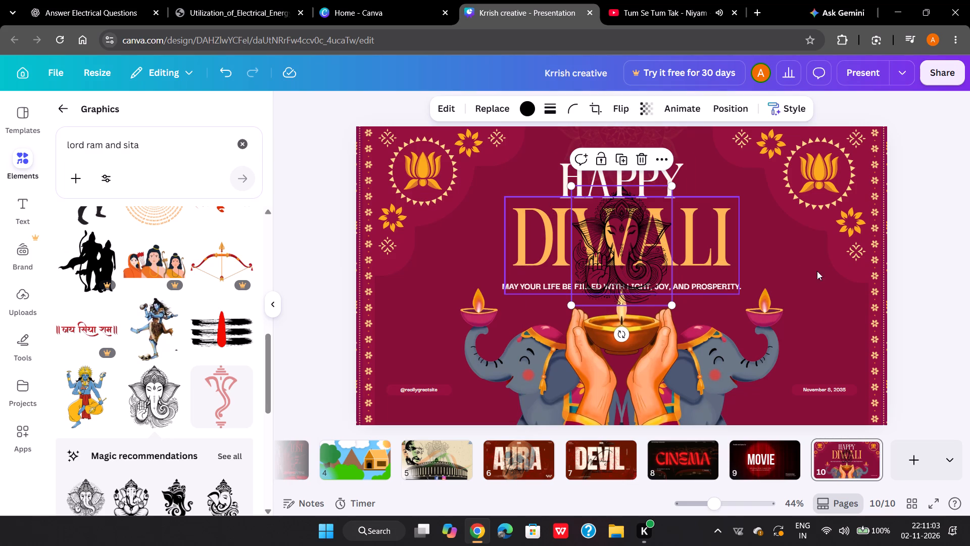
click(758, 239)
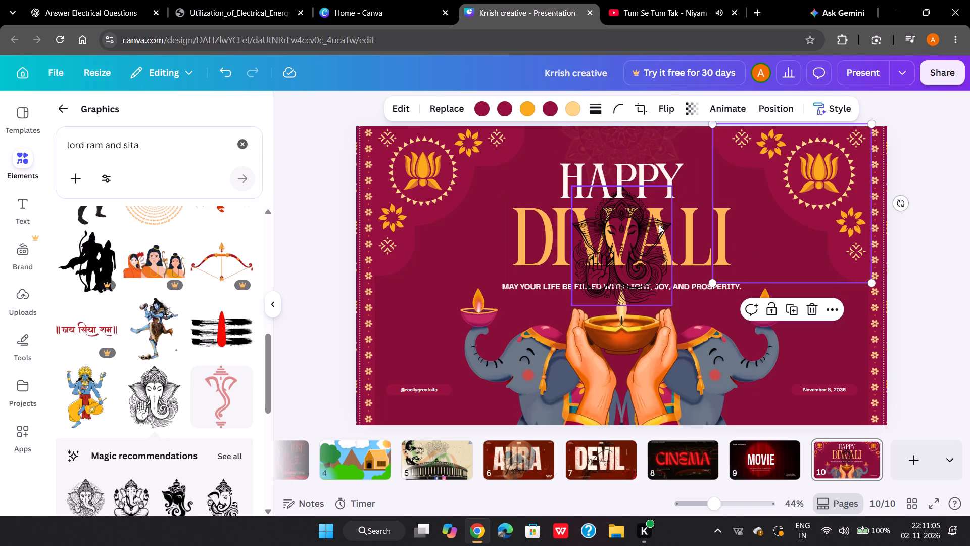
click(626, 231)
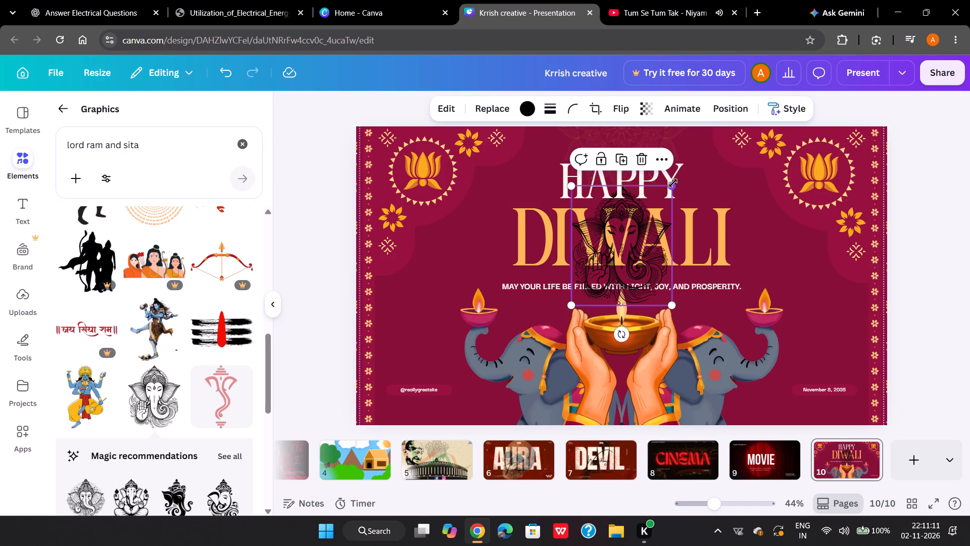
drag(673, 183, 707, 153)
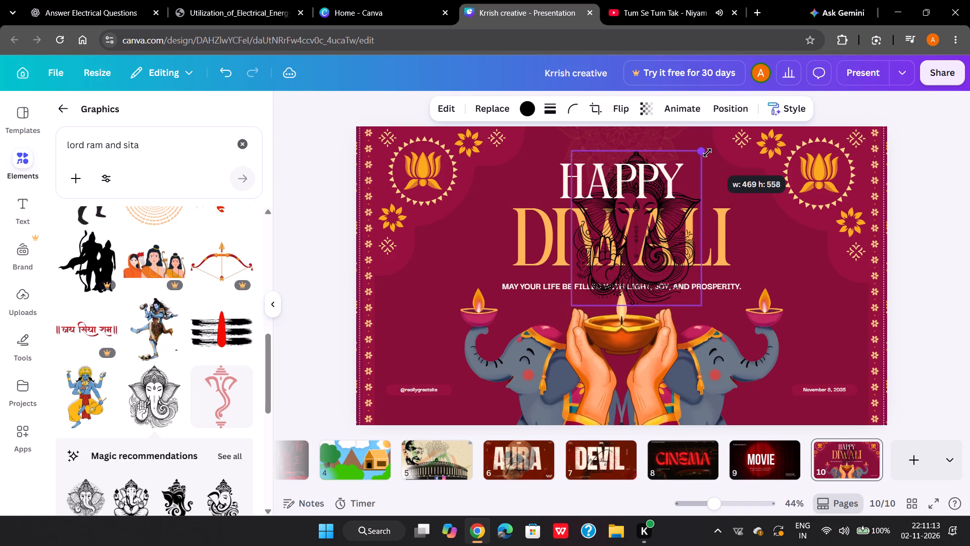
drag(707, 153, 780, 142)
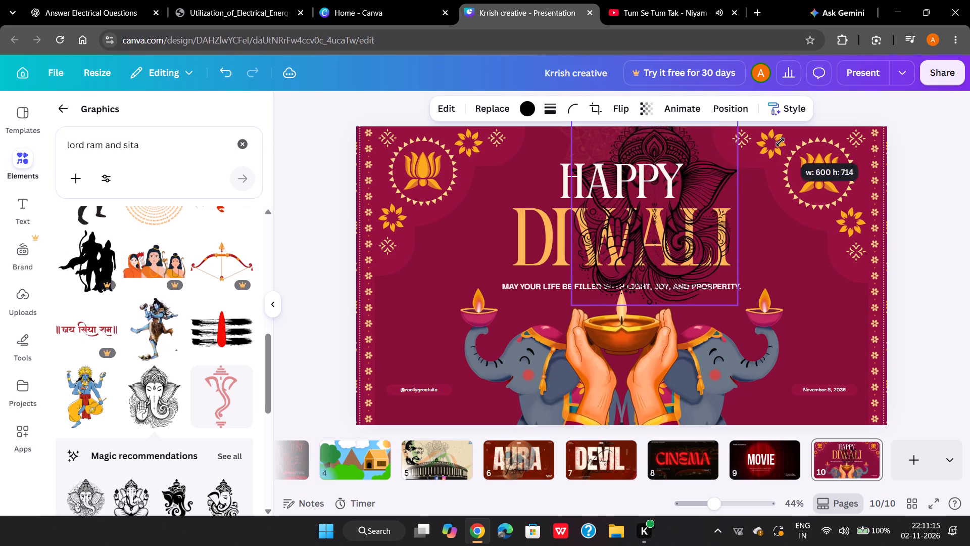
drag(780, 142, 763, 170)
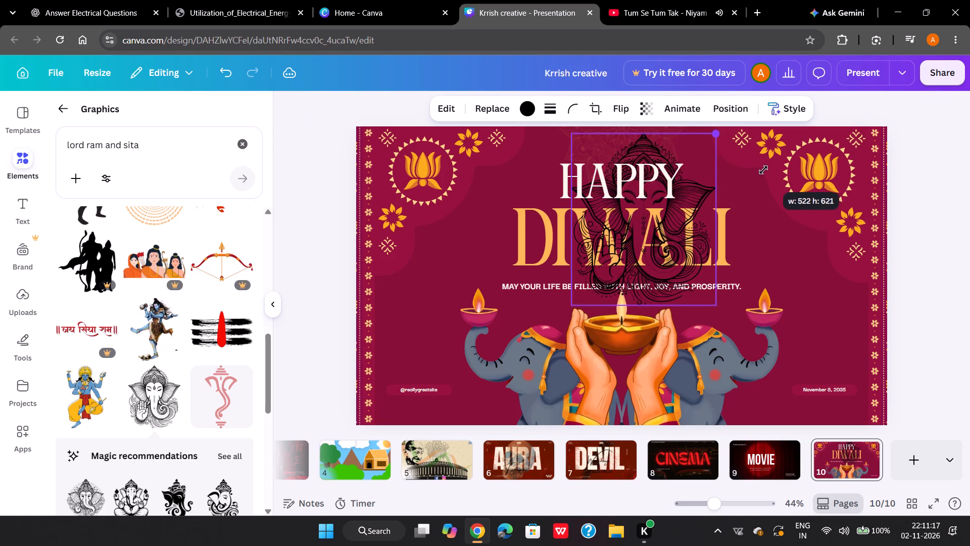
drag(763, 170, 765, 165)
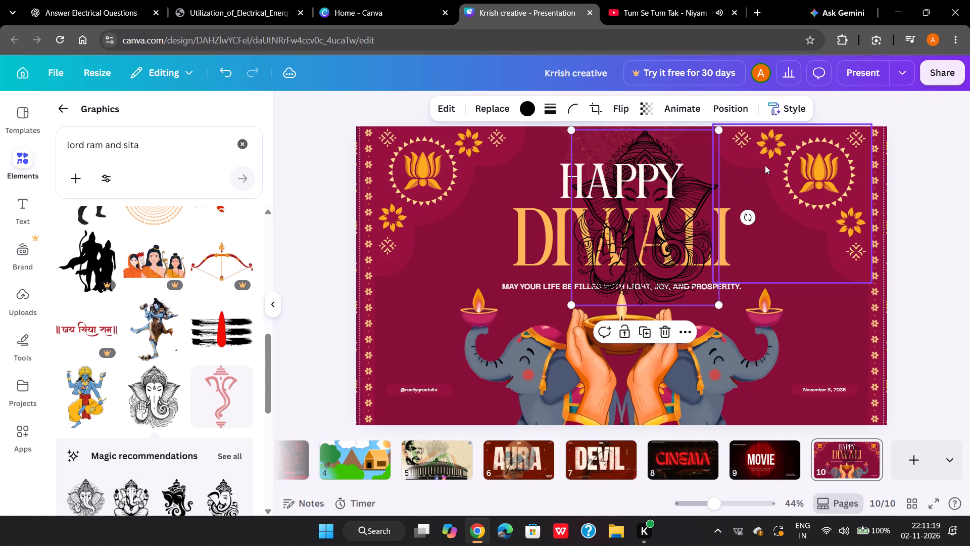
click(570, 229)
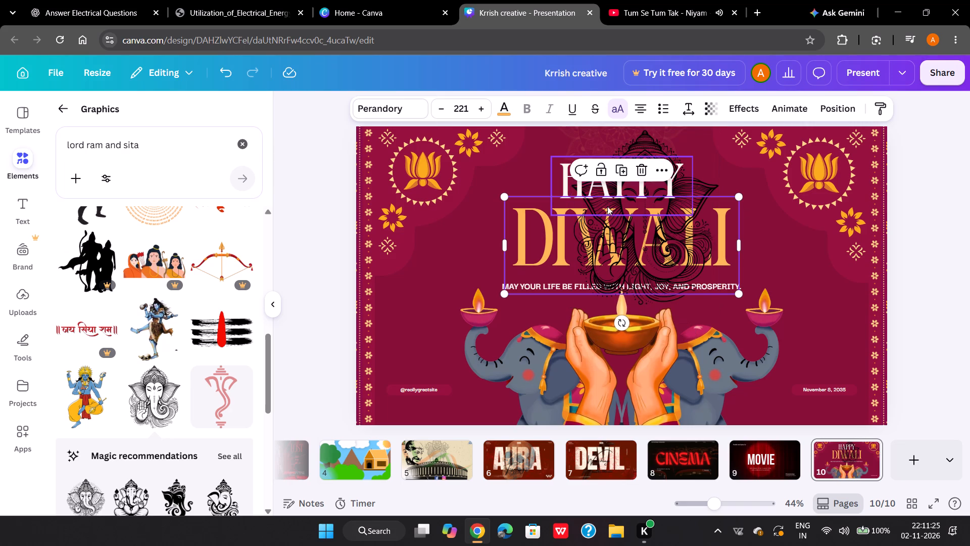
click(619, 213)
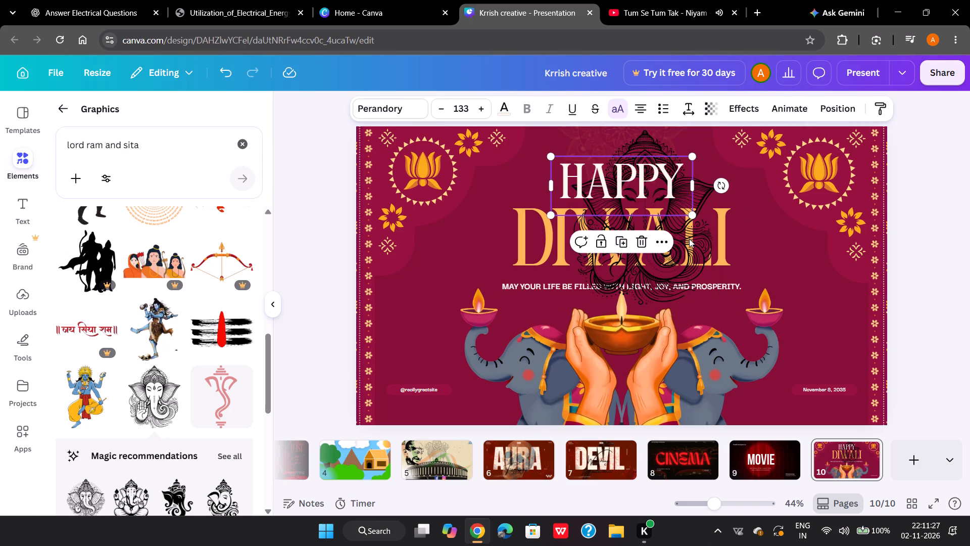
click(689, 239)
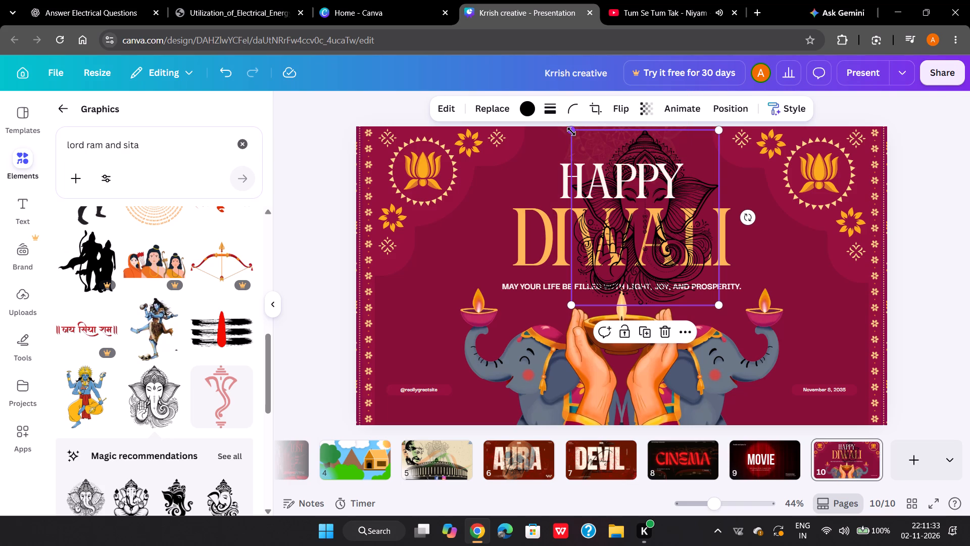
drag(571, 131, 559, 150)
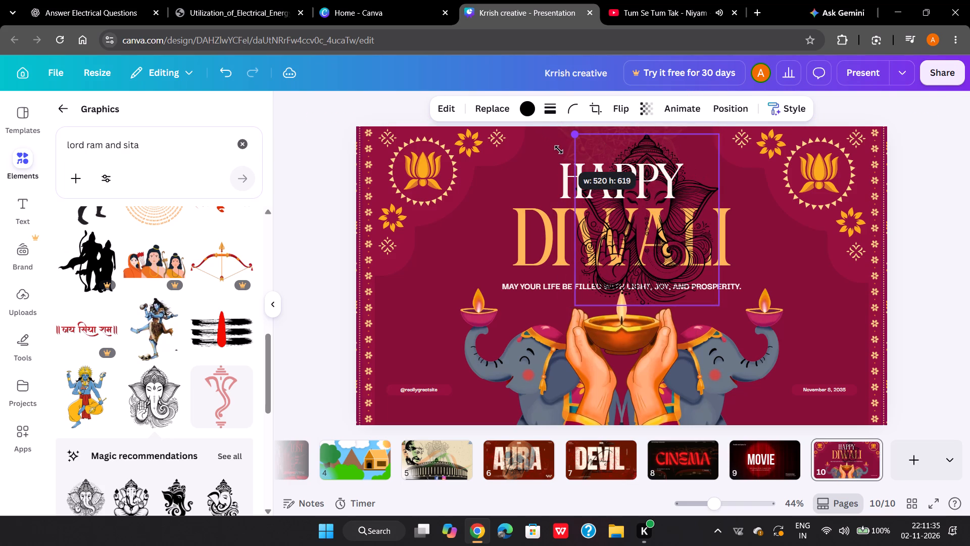
drag(559, 150, 551, 145)
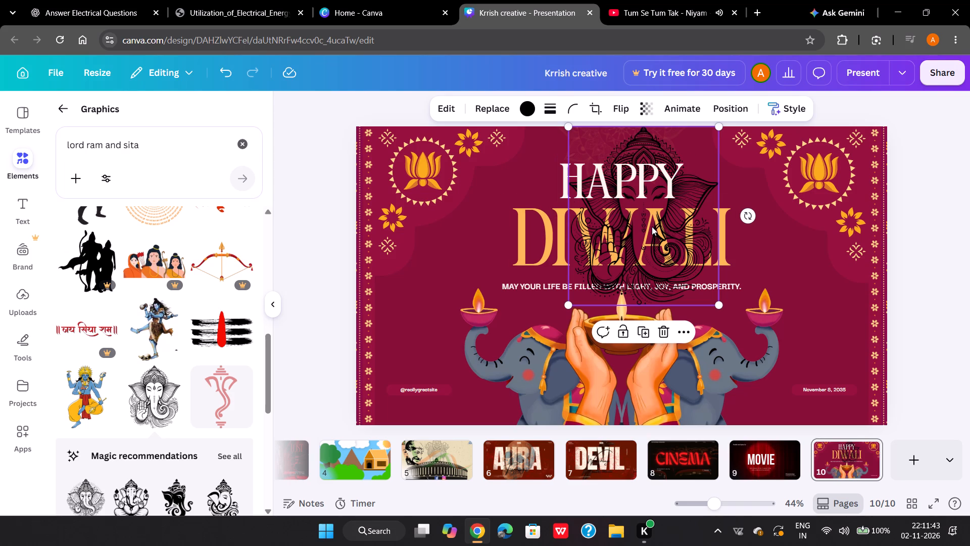
Move the enlarged Ganesha graphic to the page's centre, behind the HAPPY DIWALI headings' middle and aligned to the top edge.
drag(651, 226, 618, 228)
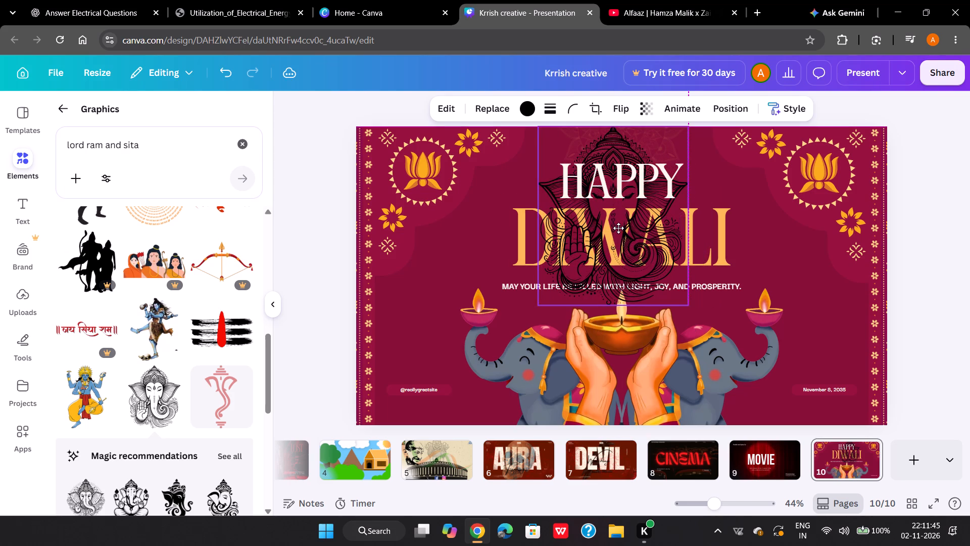
drag(618, 228, 624, 213)
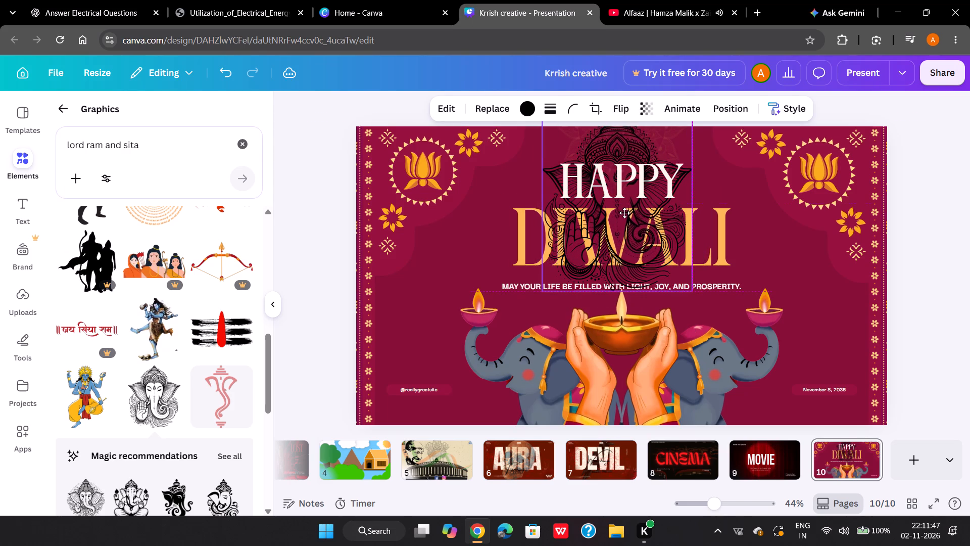
drag(624, 213, 627, 228)
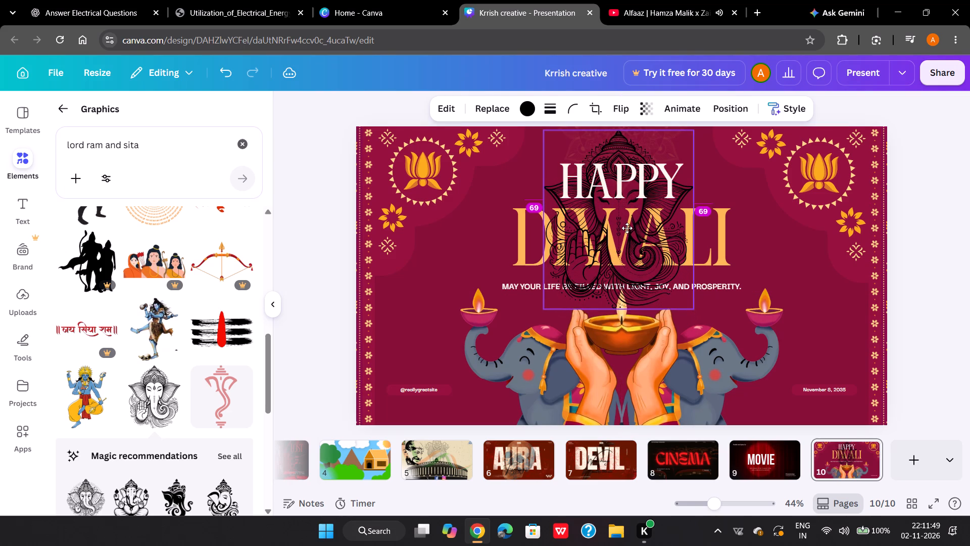
drag(627, 228, 627, 227)
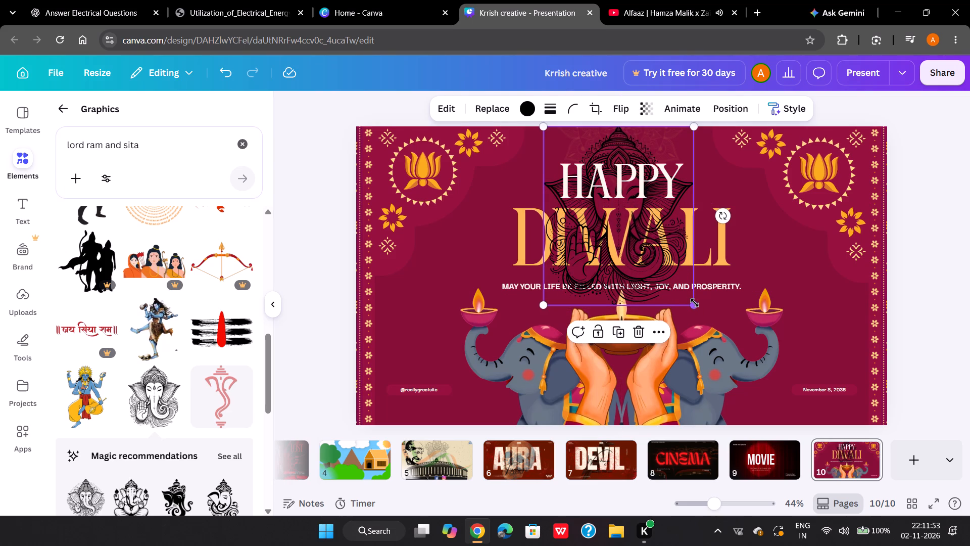
Shrink the Ganesha graphic to about 470 wide by 560 high so it ends just above the greeting line.
drag(695, 303, 685, 287)
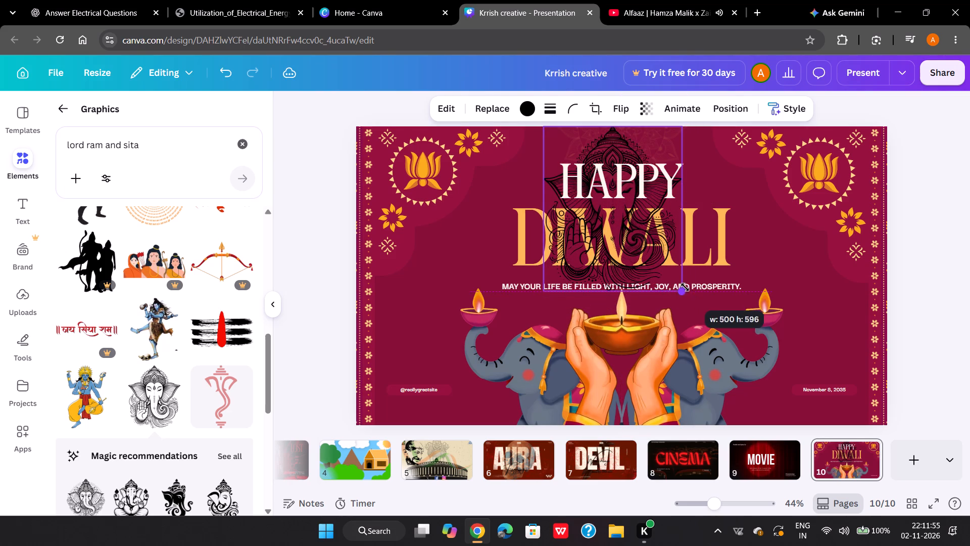
drag(685, 287, 681, 278)
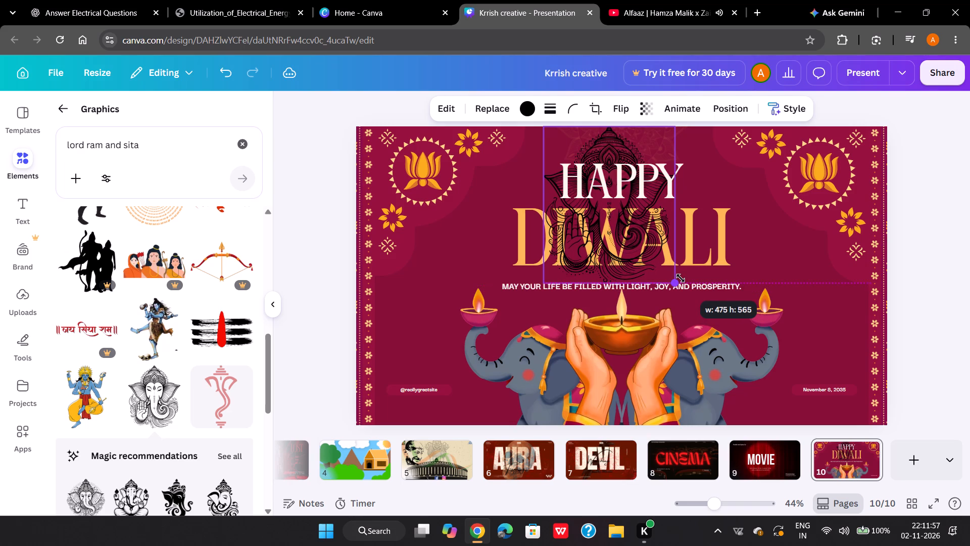
drag(681, 278, 679, 277)
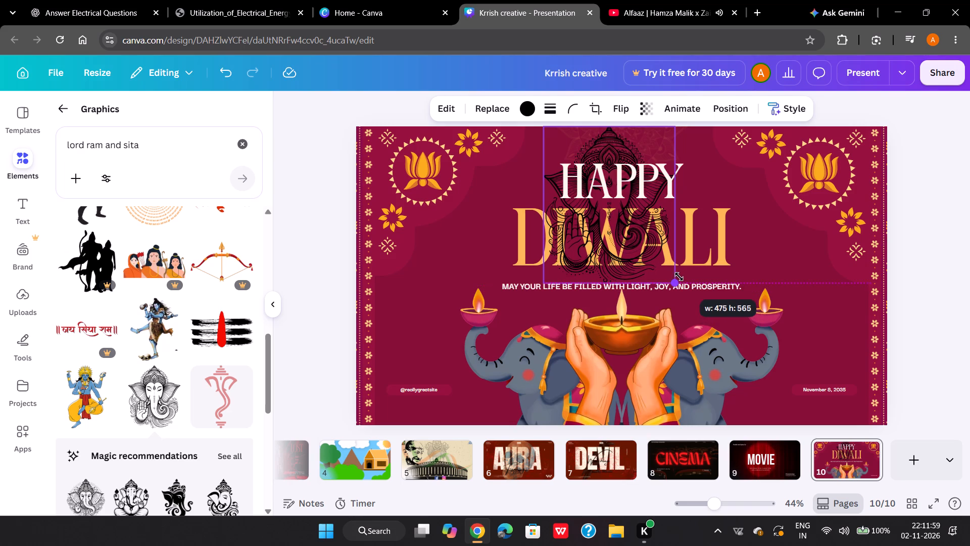
drag(679, 277, 678, 276)
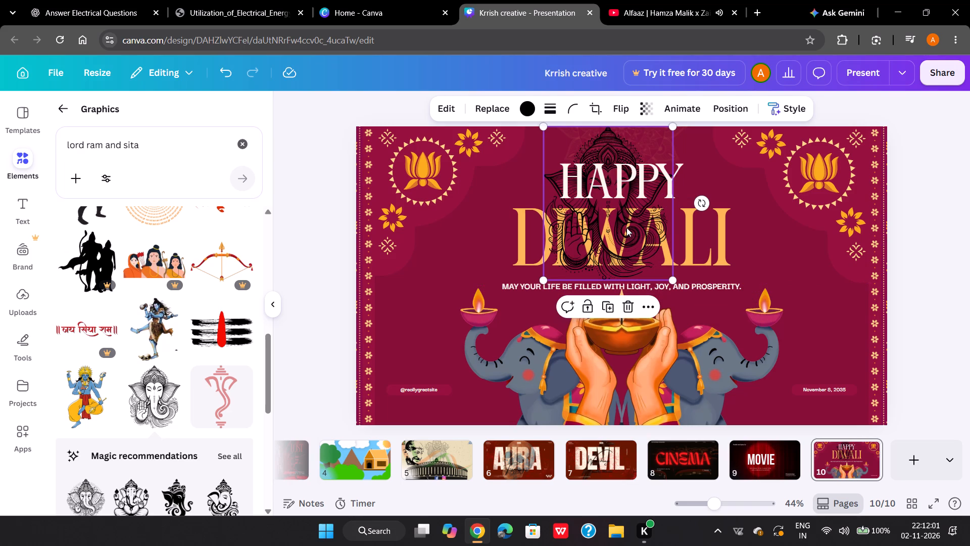
Recentre the resized Ganesha graphic horizontally over the HAPPY DIWALI headings, keeping it at the page's top edge.
drag(609, 220, 618, 220)
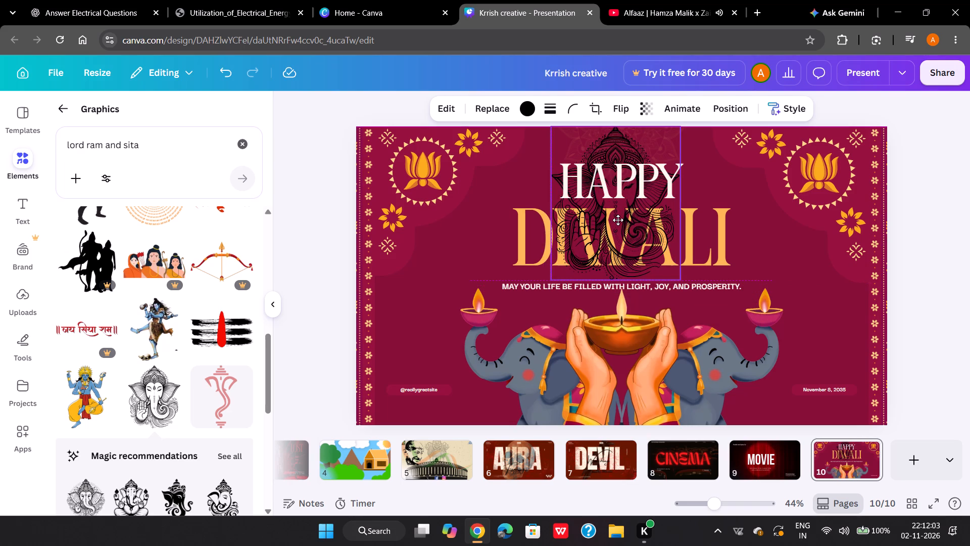
drag(618, 220, 619, 220)
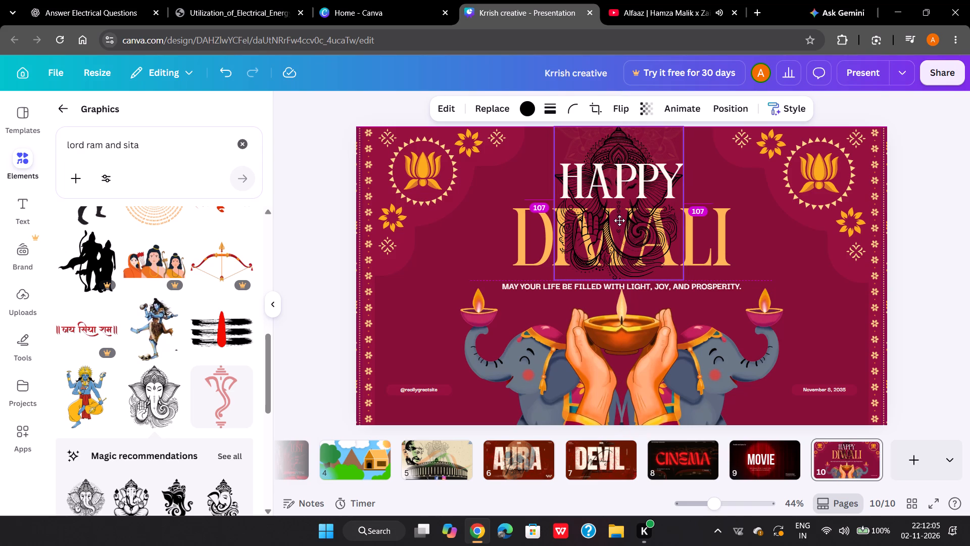
Send the Ganesha graphic to the back so it sits behind the HAPPY and DIWALI headings.
drag(619, 220, 619, 221)
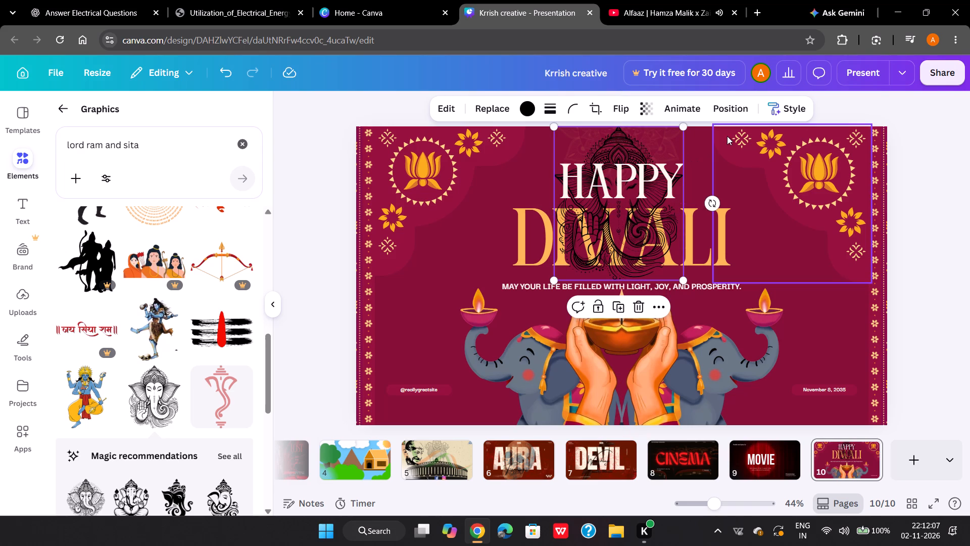
click(729, 104)
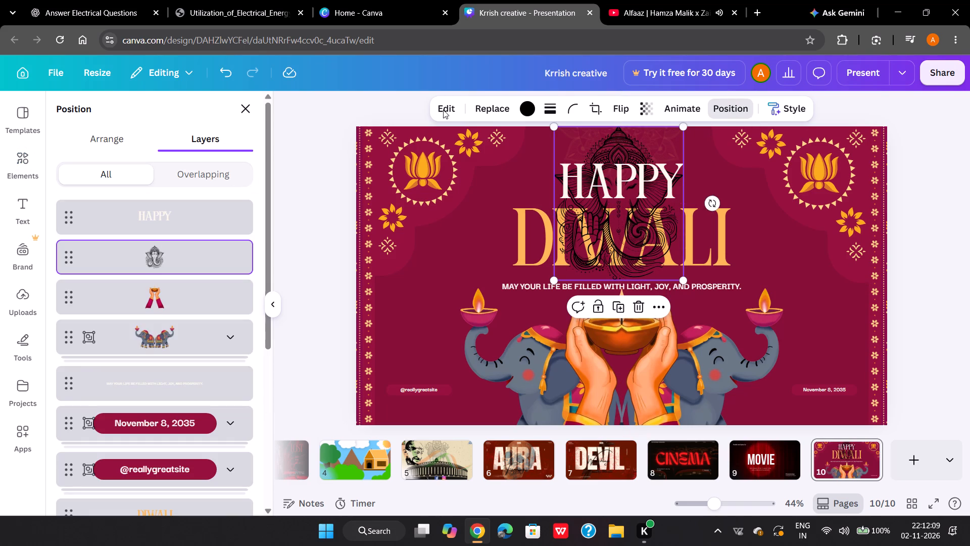
click(210, 170)
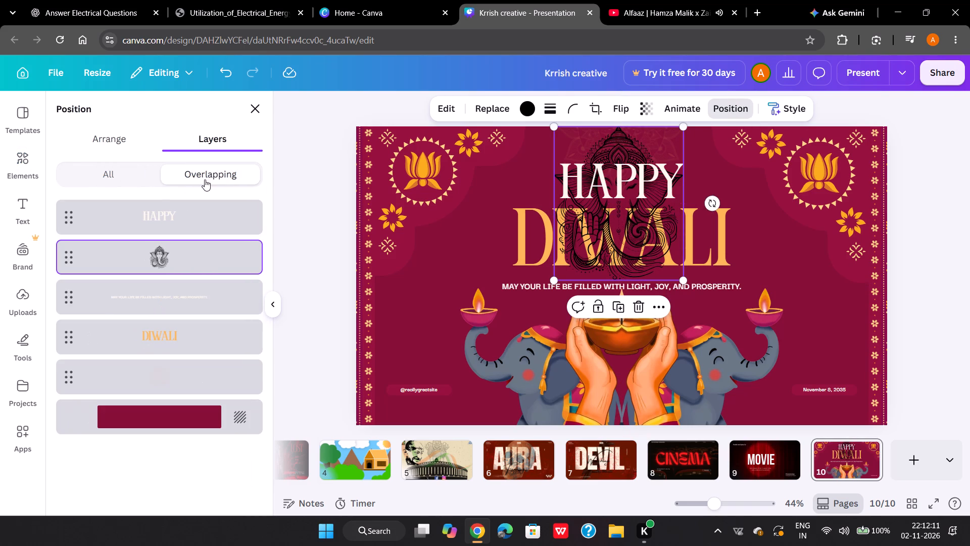
click(137, 169)
click(133, 146)
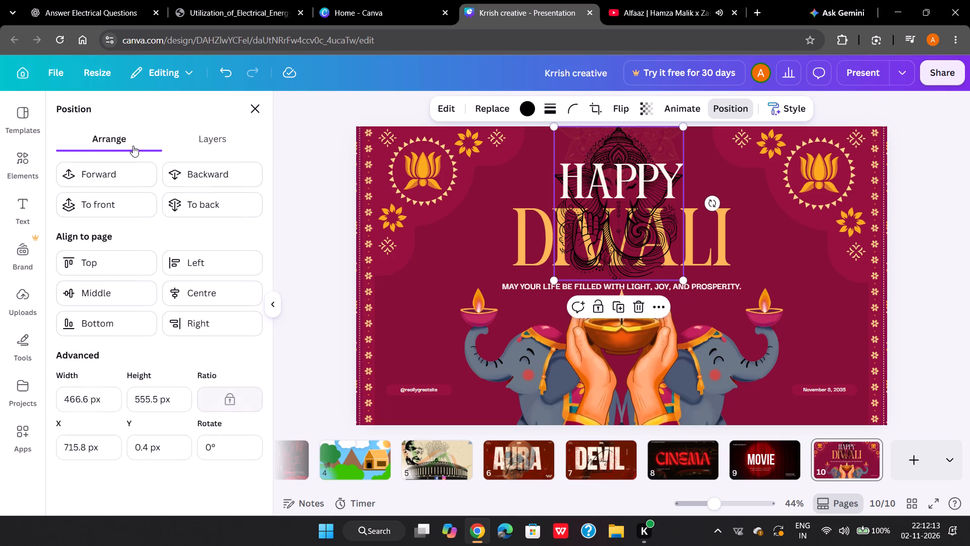
click(182, 202)
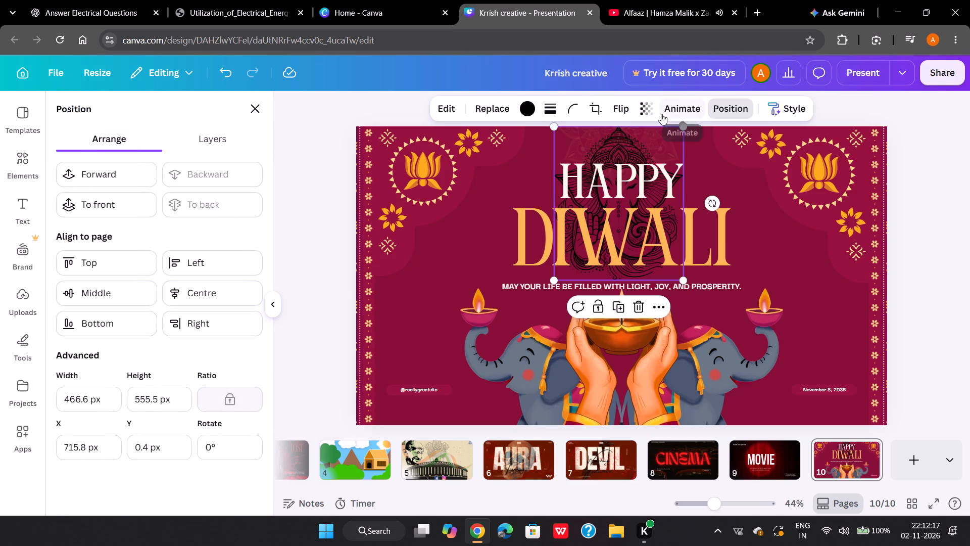
click(837, 355)
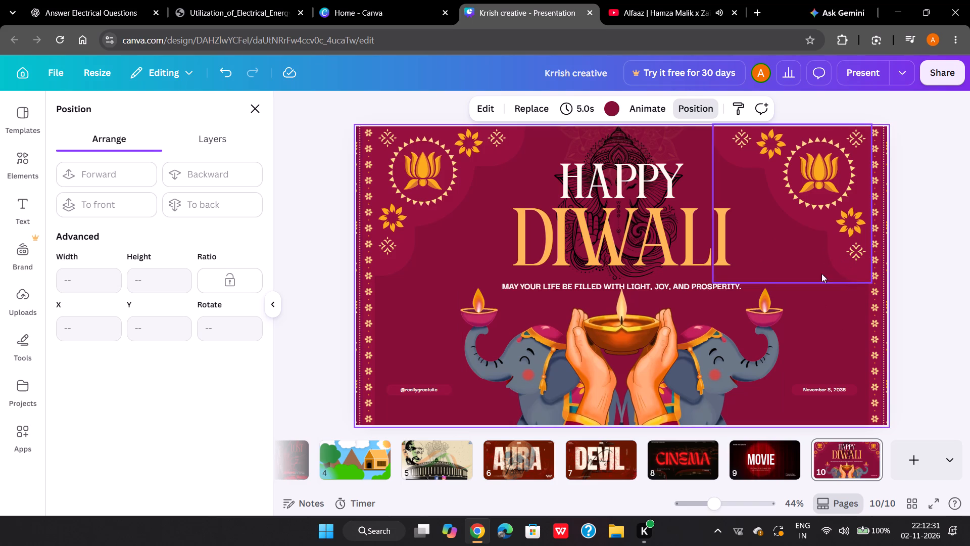
Delete the hands holding the diya and the pair of elephants from the Diwali page.
click(662, 373)
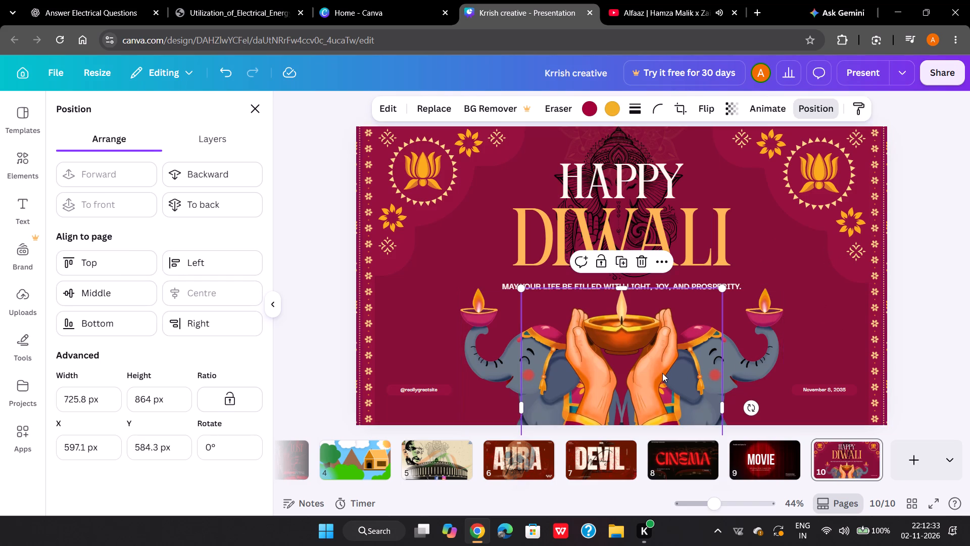
click(645, 264)
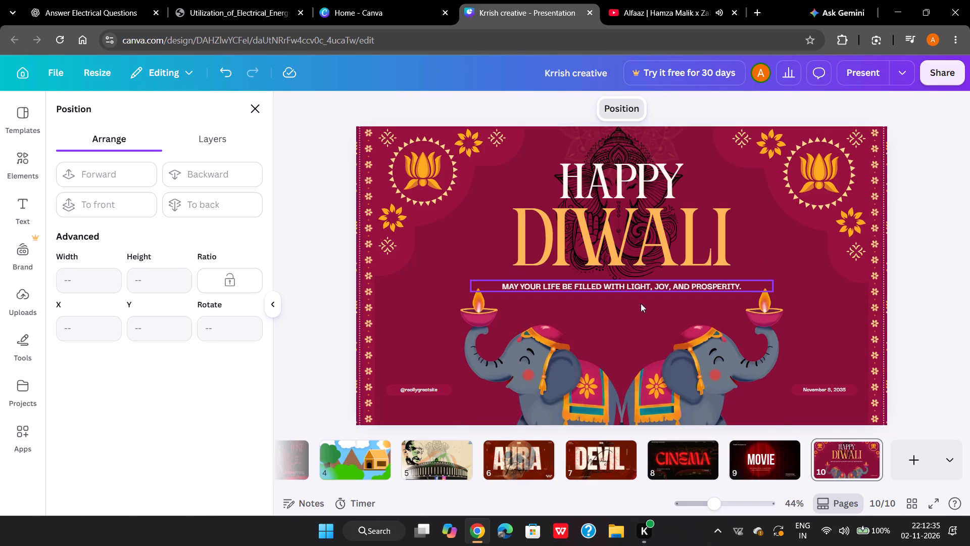
click(670, 392)
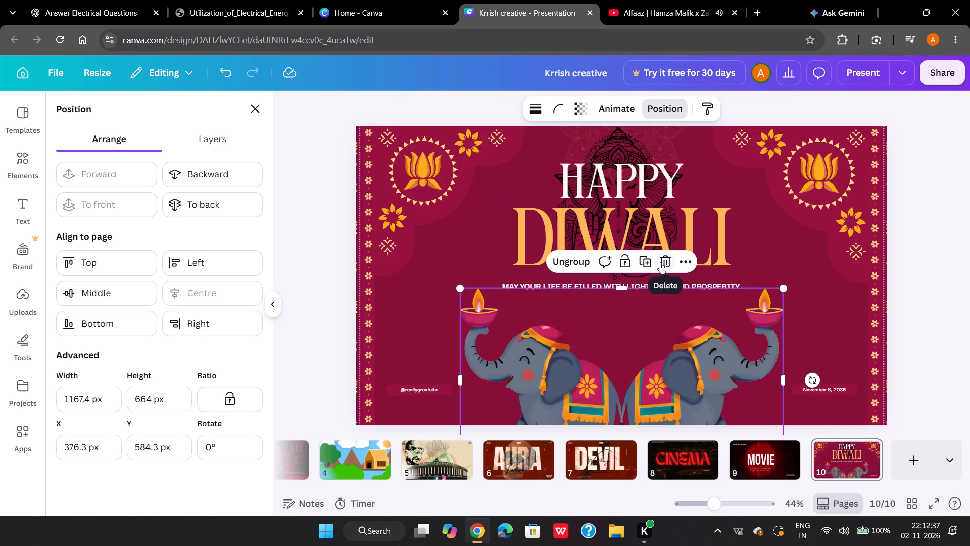
click(660, 262)
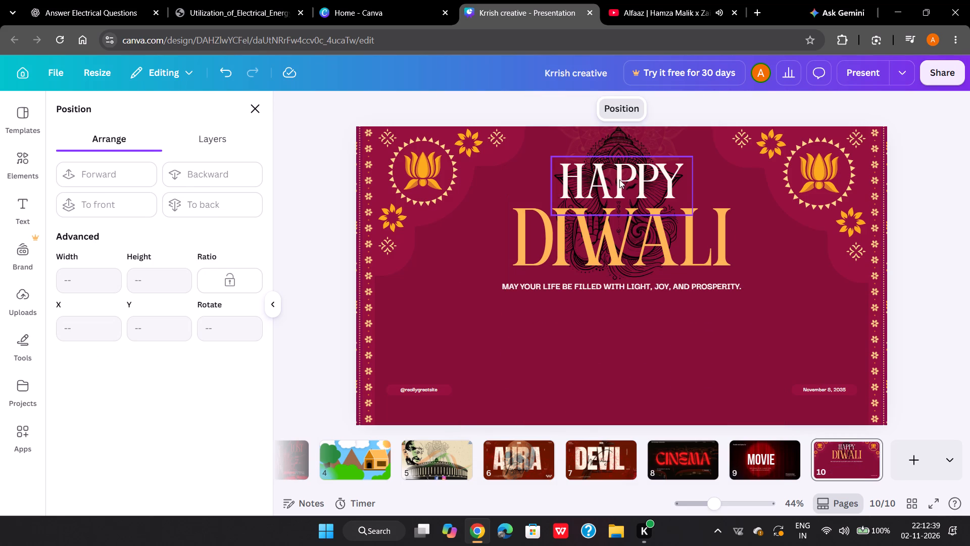
Select the Ganesha graphic among the page's layers and enlarge it to the full page height, about 907 wide by 1,080 high.
click(619, 143)
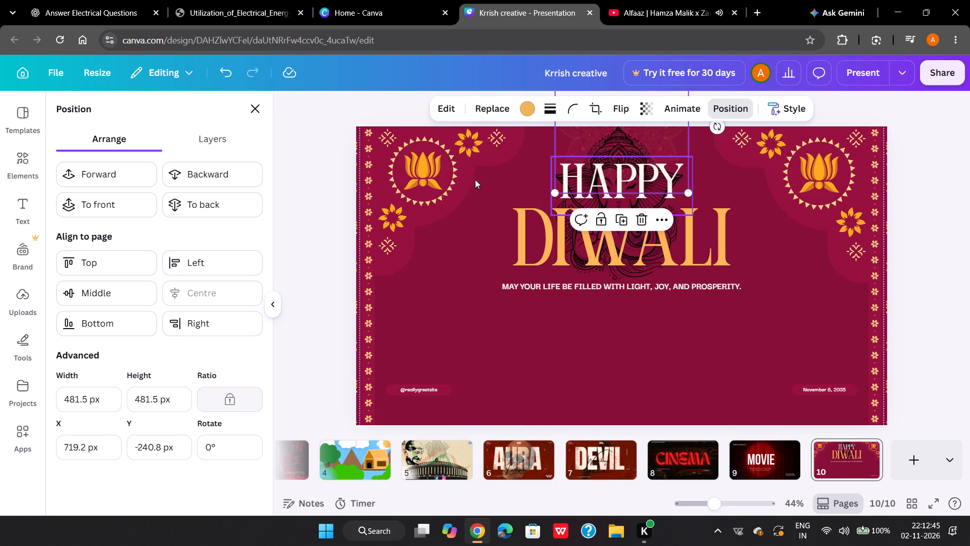
click(216, 135)
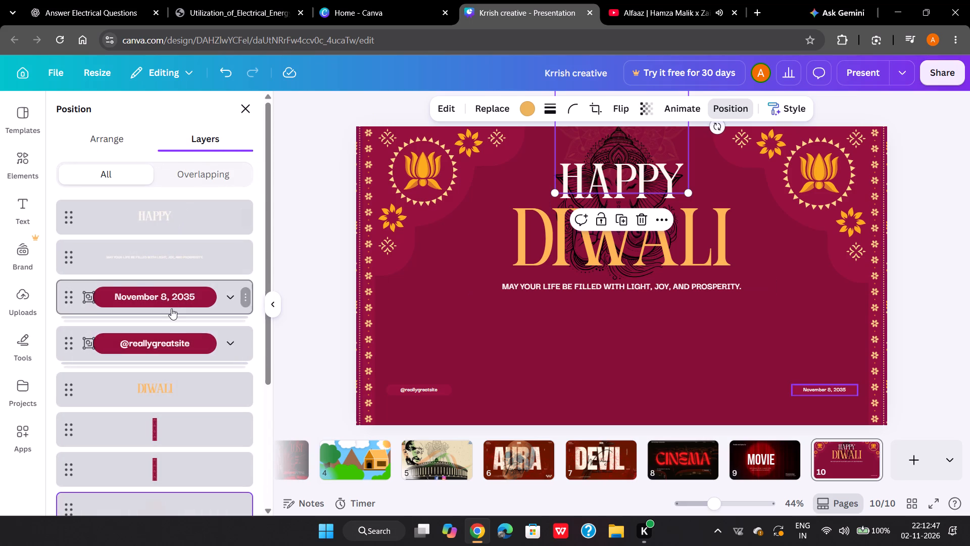
scroll(171, 308, down, 3)
click(156, 365)
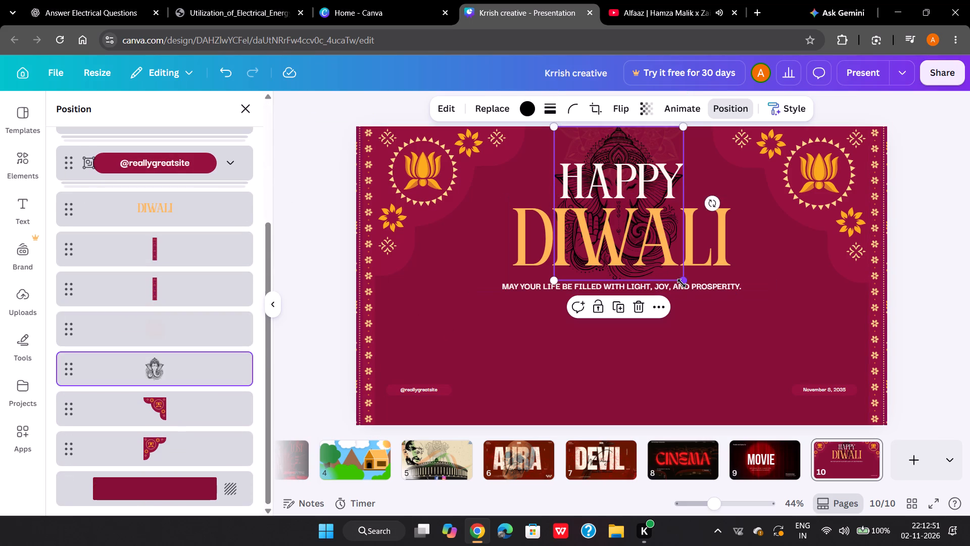
drag(682, 283, 771, 403)
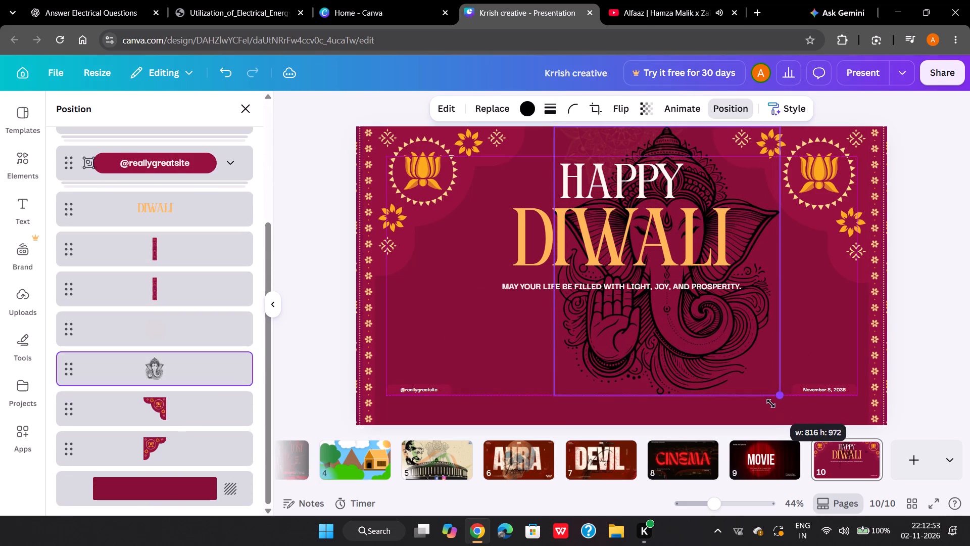
drag(771, 403, 823, 399)
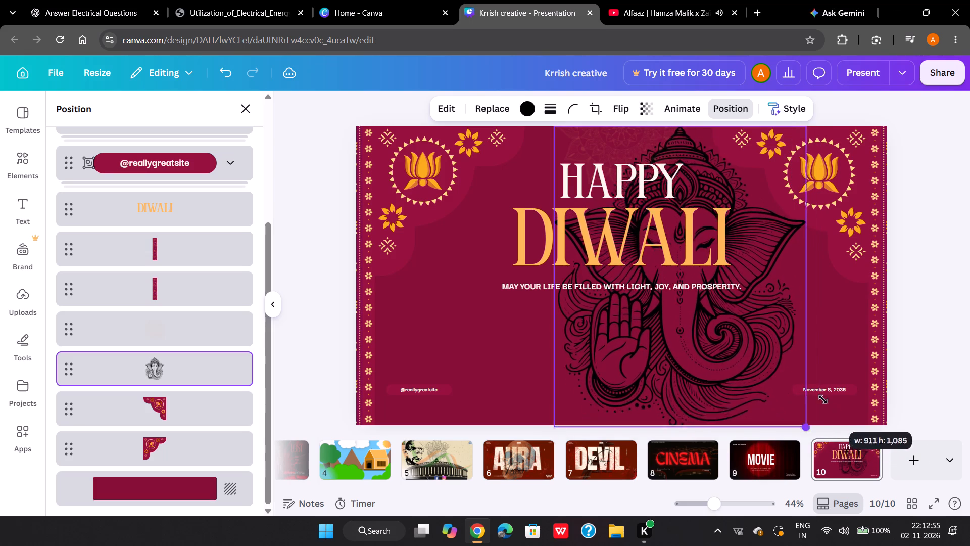
drag(823, 399, 828, 406)
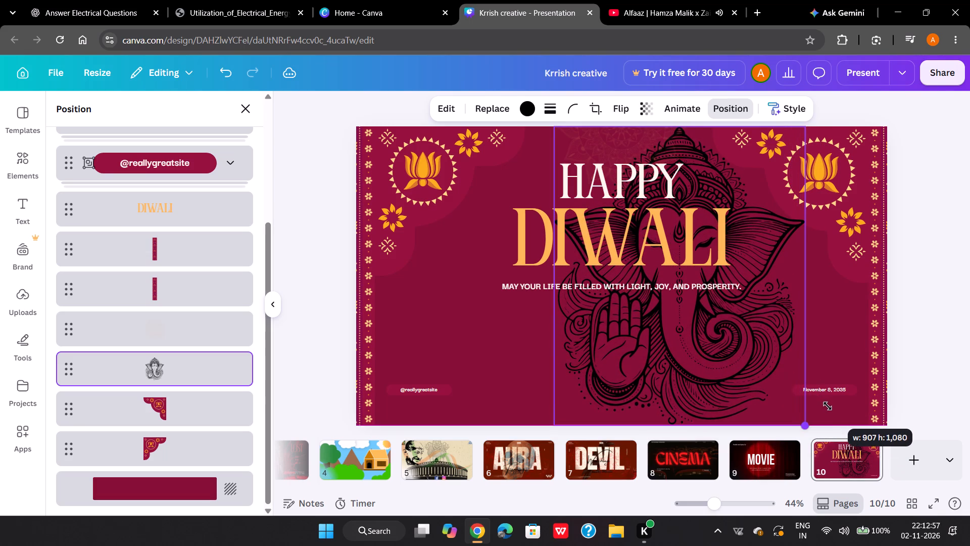
drag(828, 406, 828, 404)
Centre the enlarged Ganesha graphic horizontally on the page.
drag(682, 337, 626, 336)
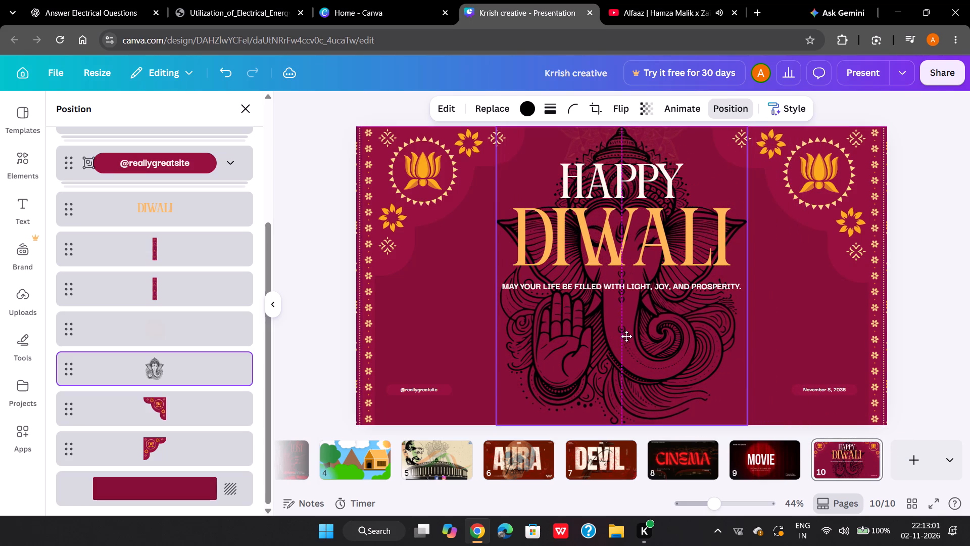
drag(626, 336, 622, 337)
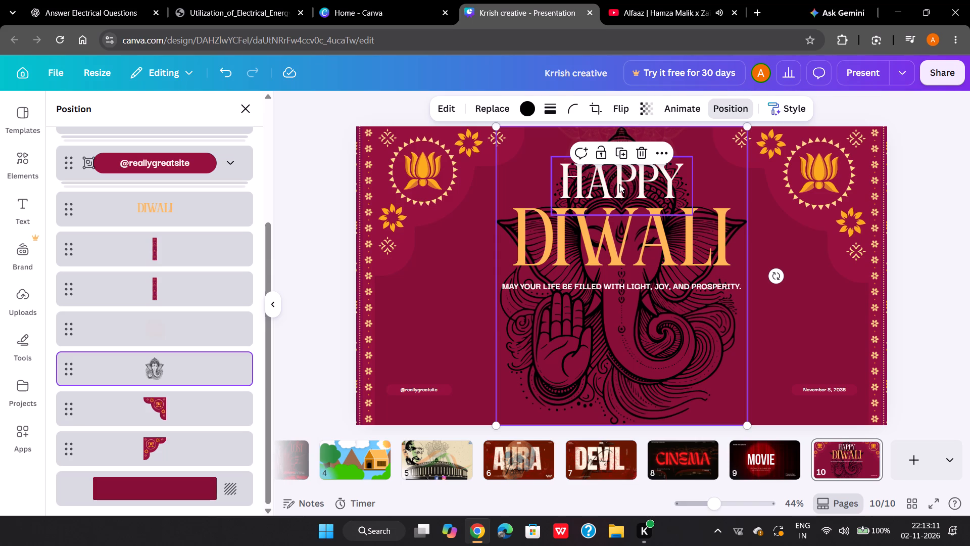
Move the DIWALI heading off Ganesha's face down to the page's lower-right corner, over the date label.
drag(622, 236, 622, 244)
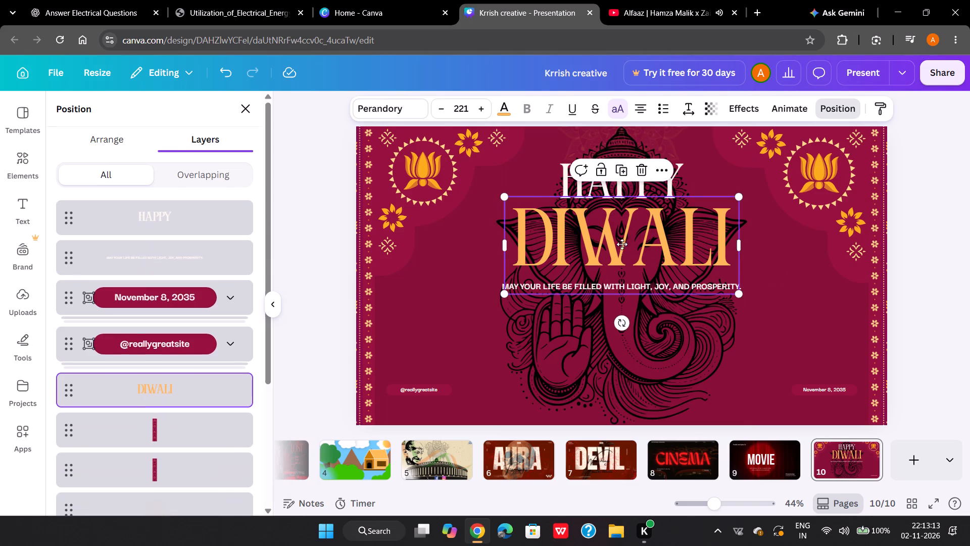
drag(622, 244, 626, 375)
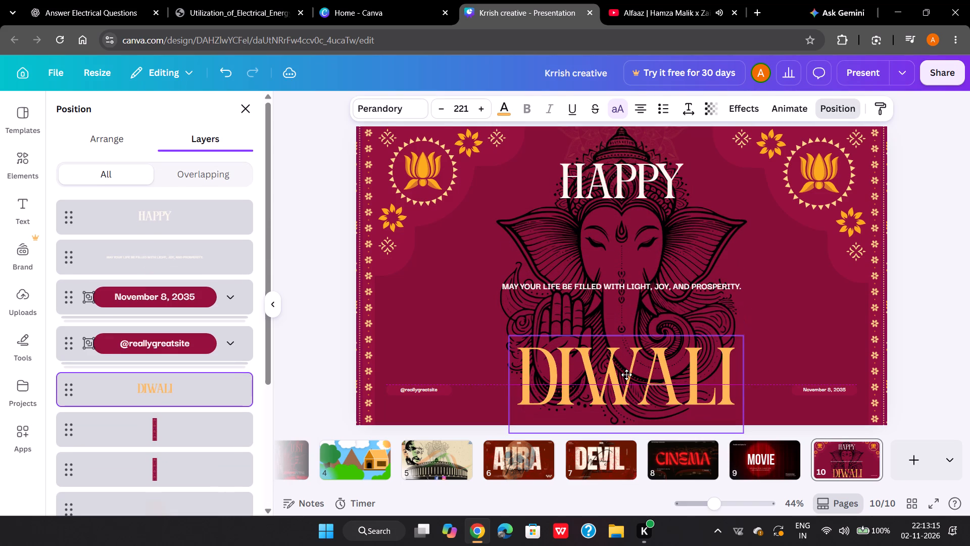
drag(626, 375, 673, 386)
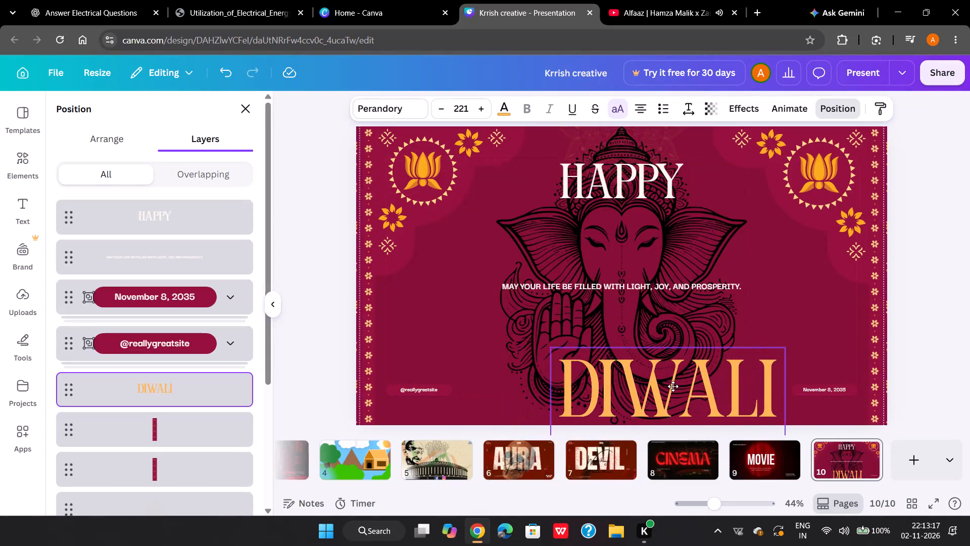
drag(673, 386, 722, 390)
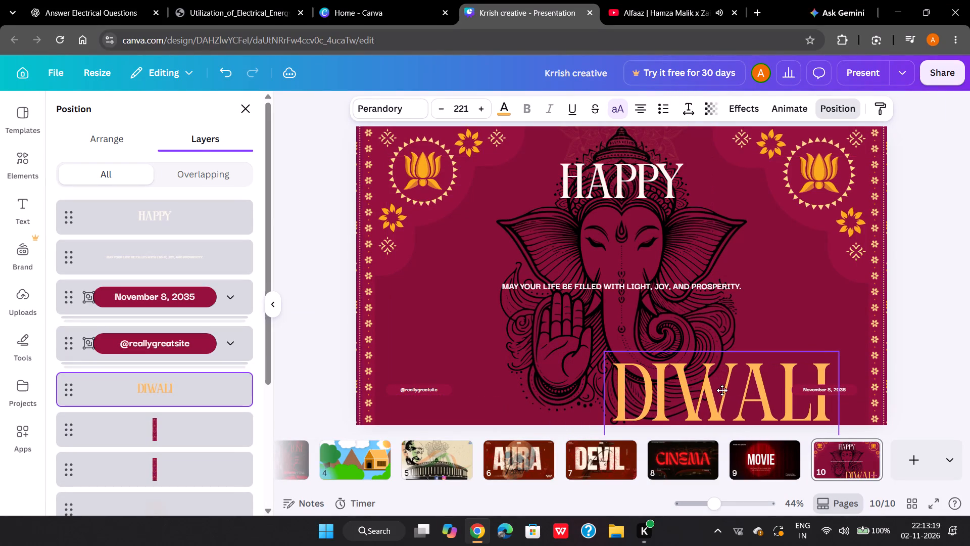
drag(722, 390, 764, 390)
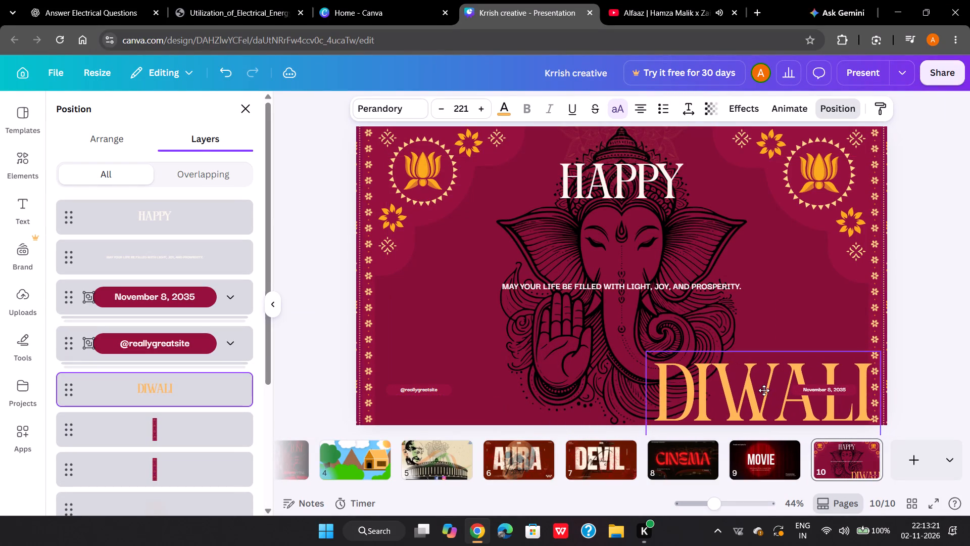
drag(764, 390, 749, 392)
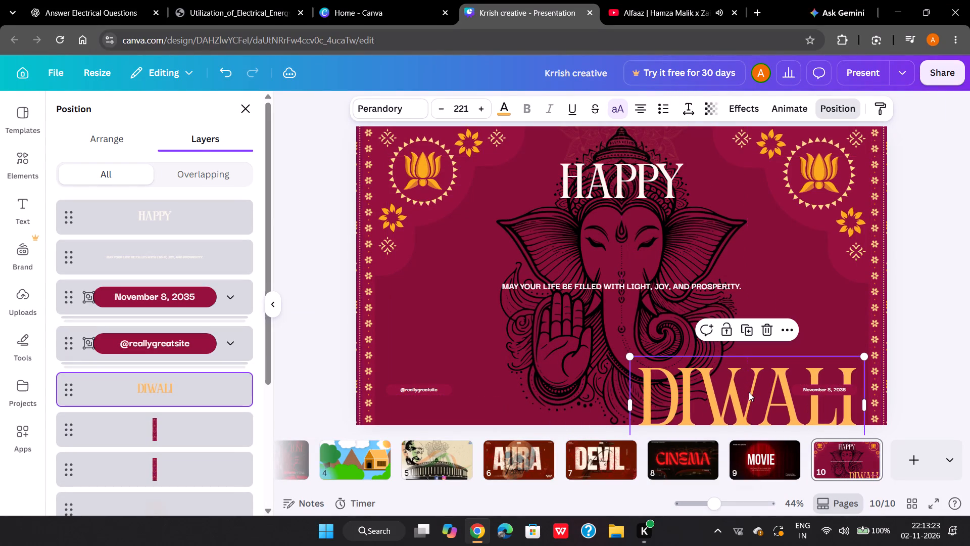
drag(607, 179, 558, 259)
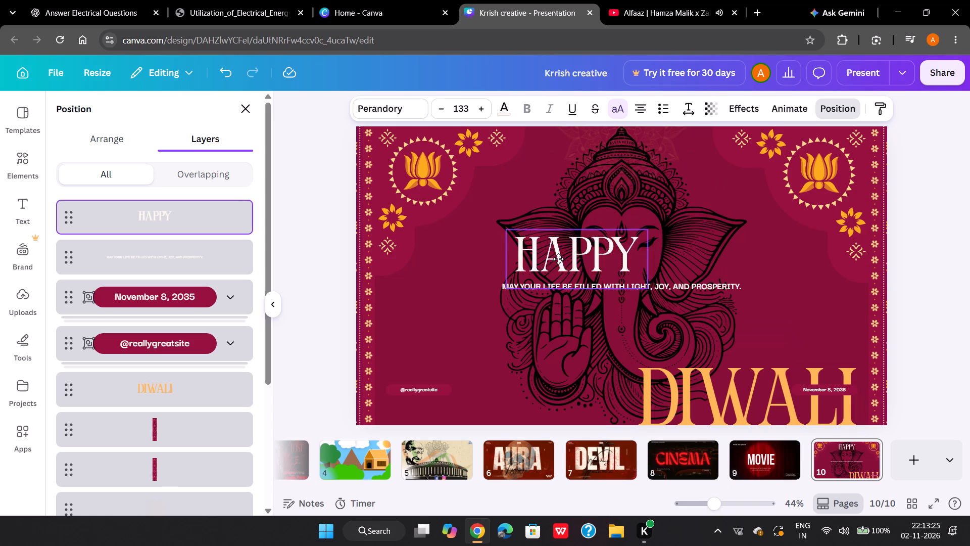
drag(558, 259, 510, 388)
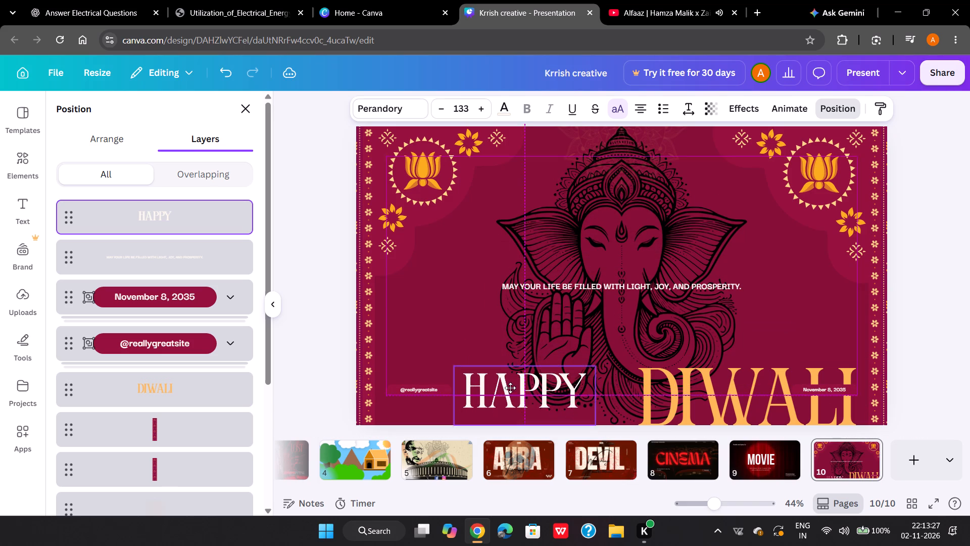
drag(510, 388, 444, 342)
Reposition the DIWALI heading slightly higher in the page's lower-right corner so its letters sit fully inside the page.
drag(680, 385, 595, 378)
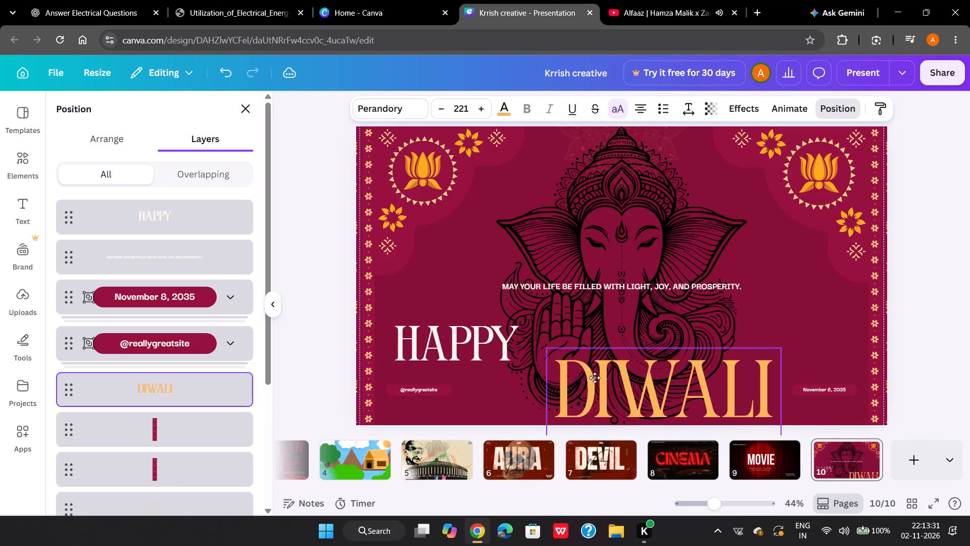
drag(595, 378, 633, 376)
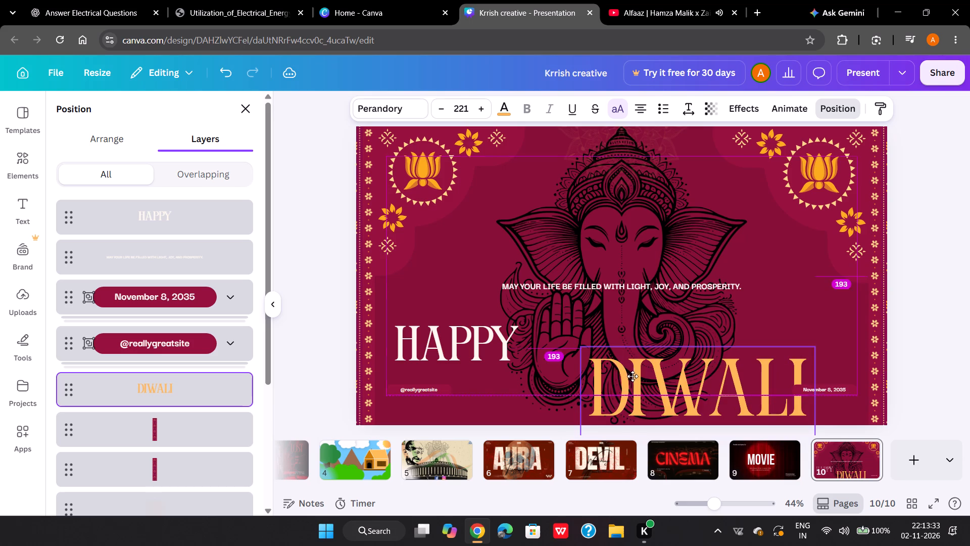
drag(633, 376, 691, 363)
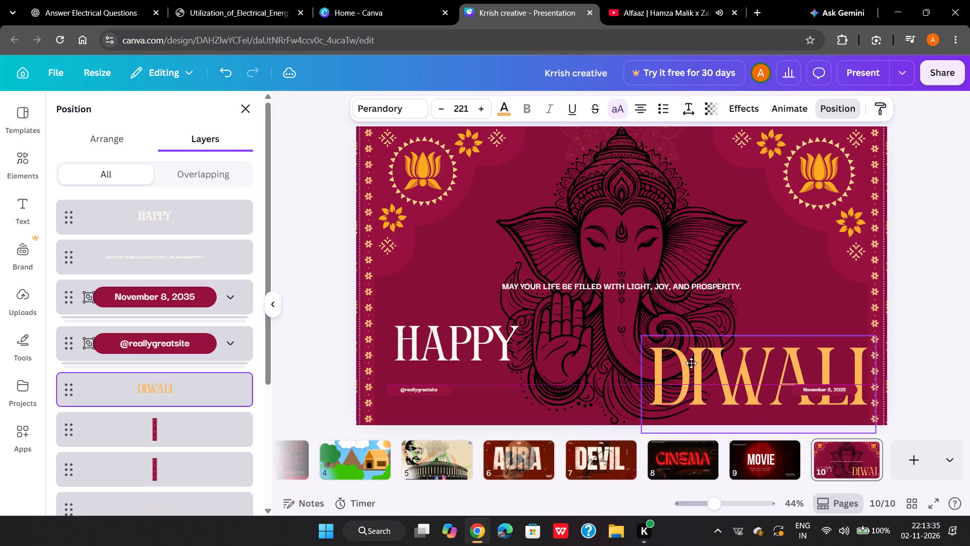
drag(691, 363, 691, 372)
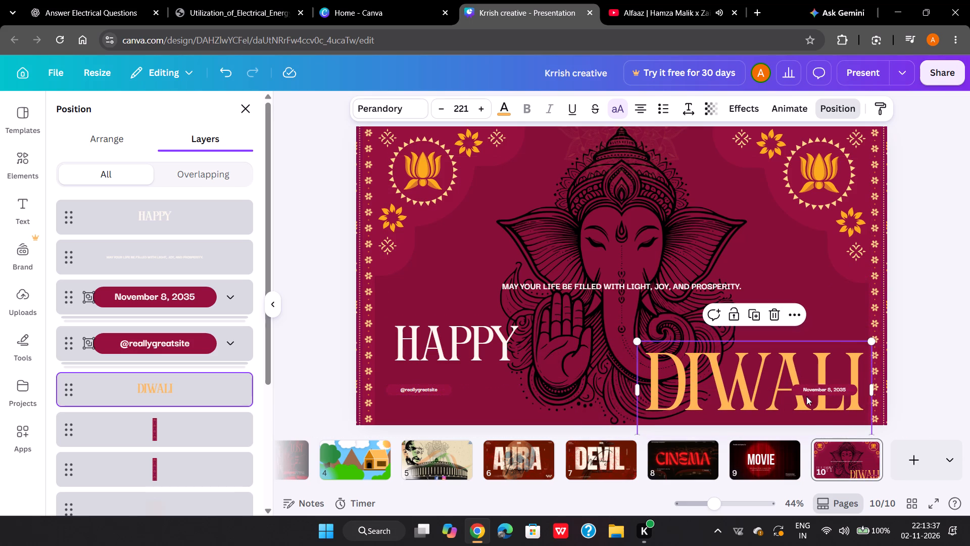
click(813, 390)
click(874, 357)
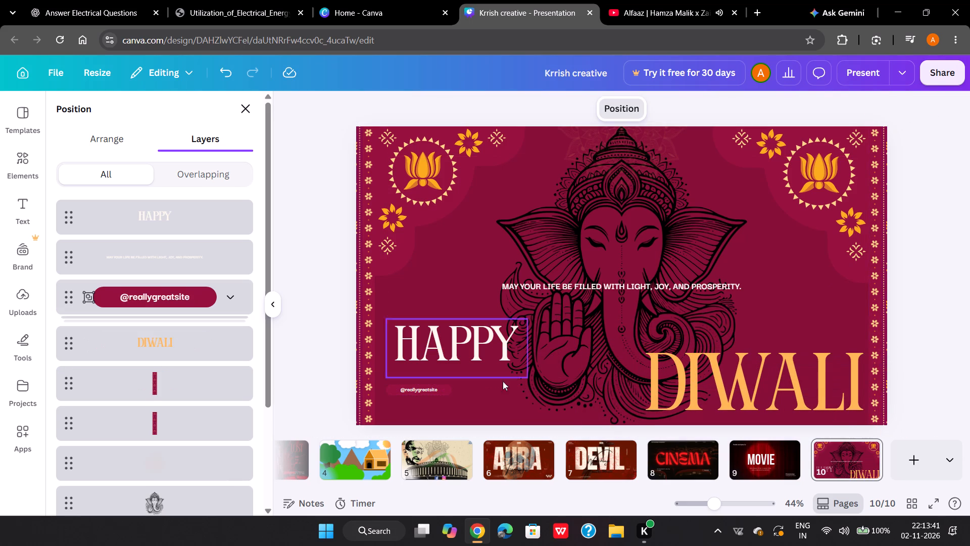
click(434, 391)
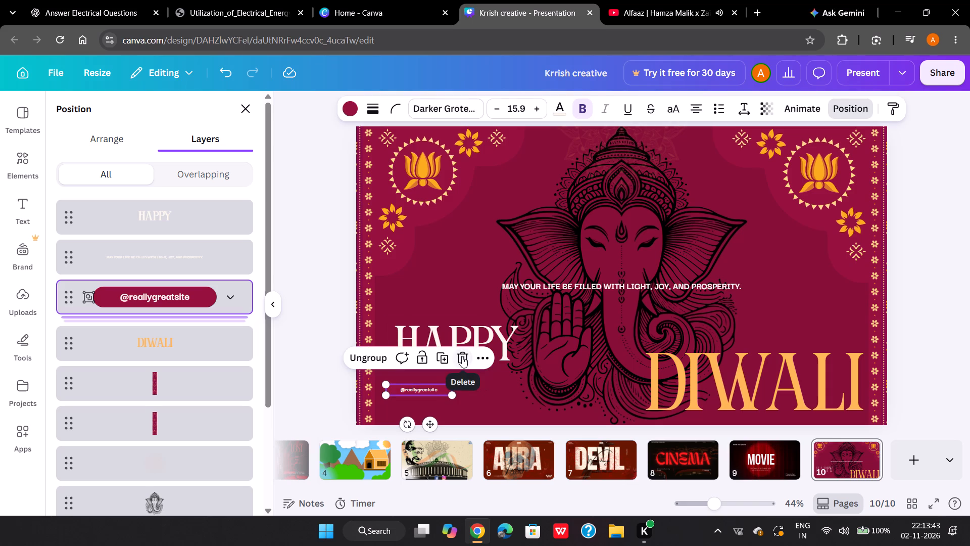
click(462, 356)
Move the HAPPY heading from the page's lower left to its horizontal centre, over Ganesha's face and just above the greeting line.
drag(469, 354, 452, 381)
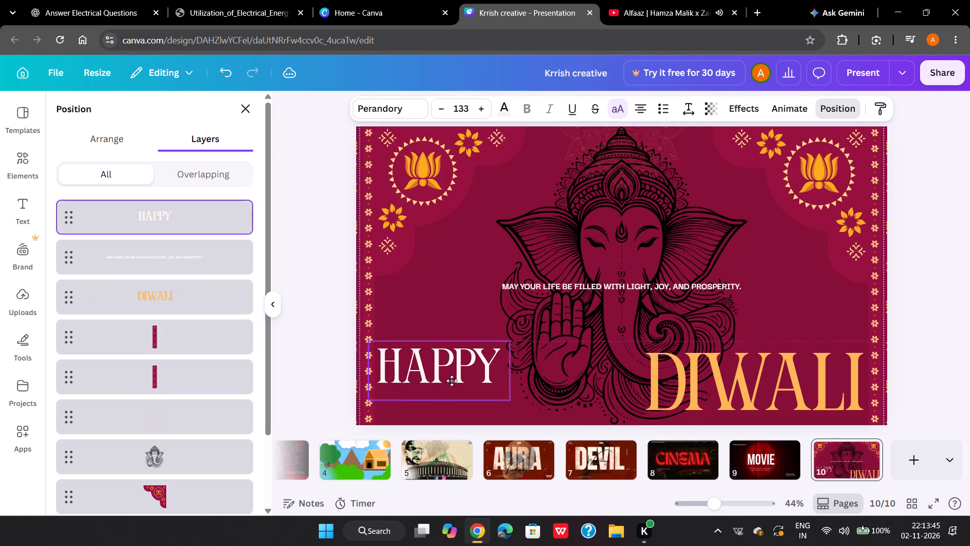
drag(452, 381, 455, 405)
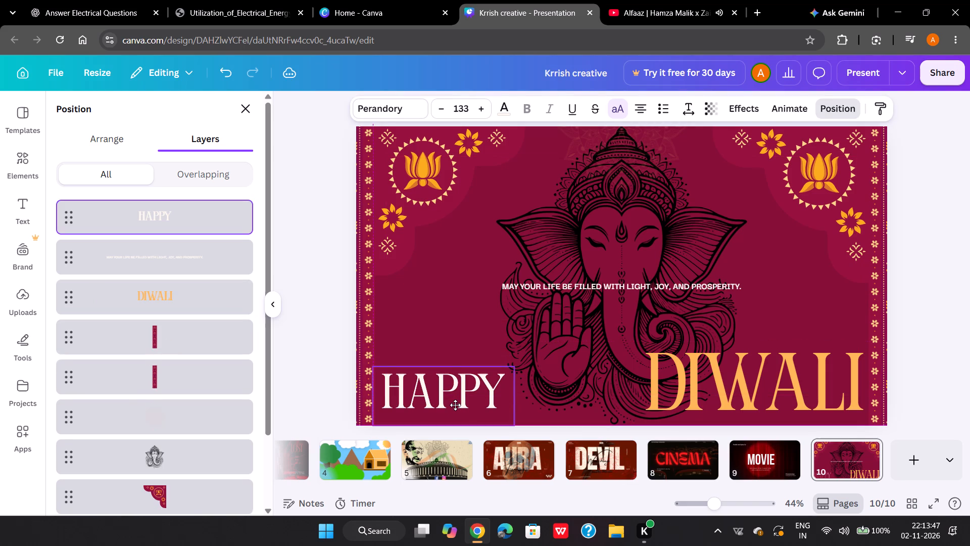
drag(455, 405, 455, 404)
drag(455, 404, 528, 265)
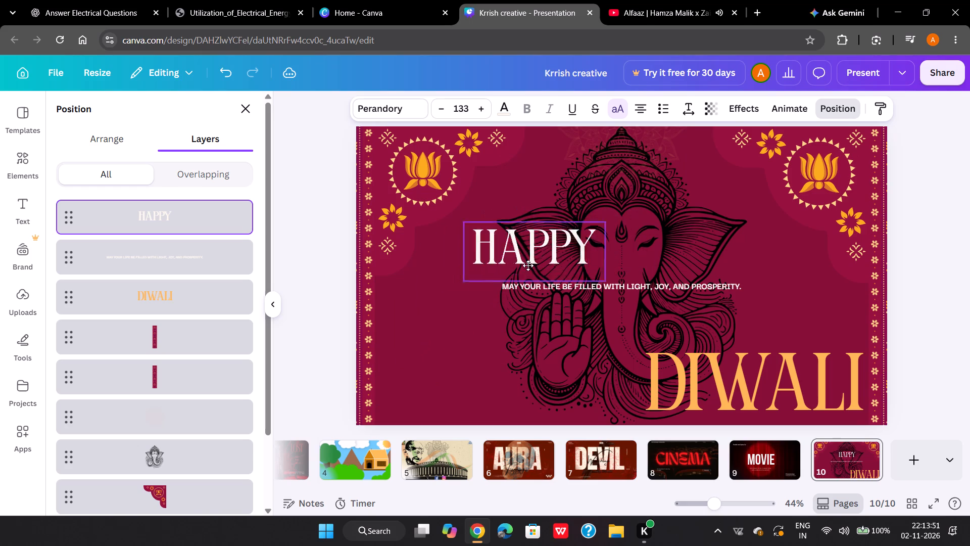
drag(528, 265, 647, 257)
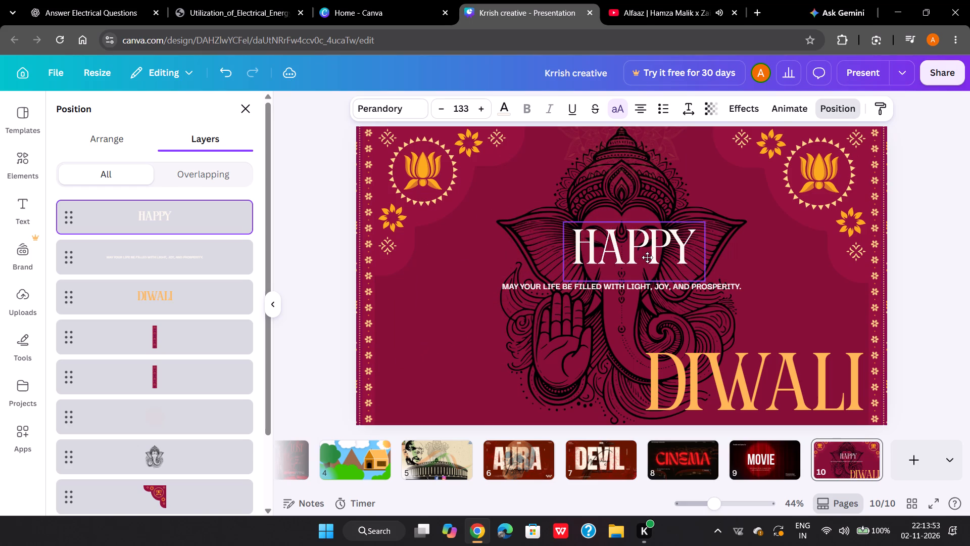
drag(647, 257, 633, 258)
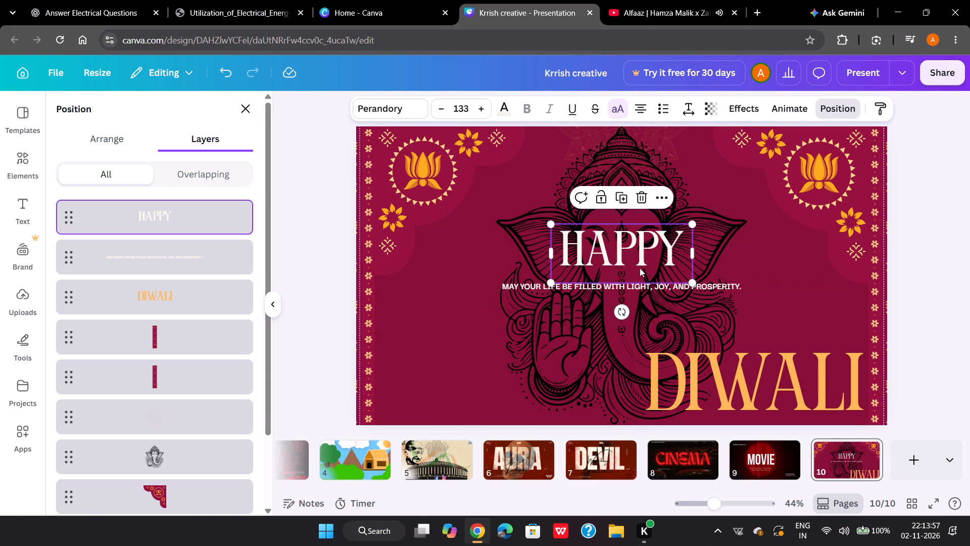
Move the DIWALI heading from the page's lower-right corner to just below the greeting line, roughly centred under HAPPY.
drag(700, 376, 605, 346)
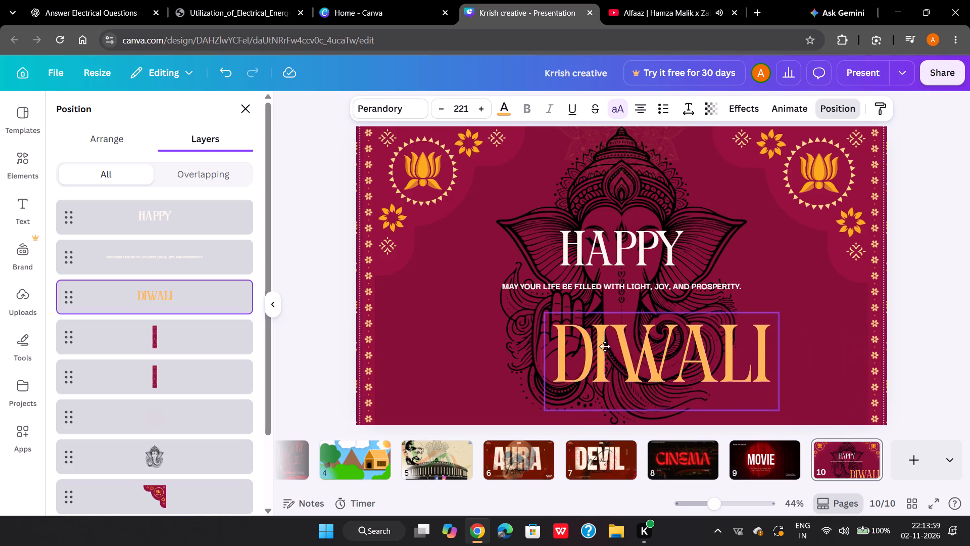
drag(605, 346, 574, 336)
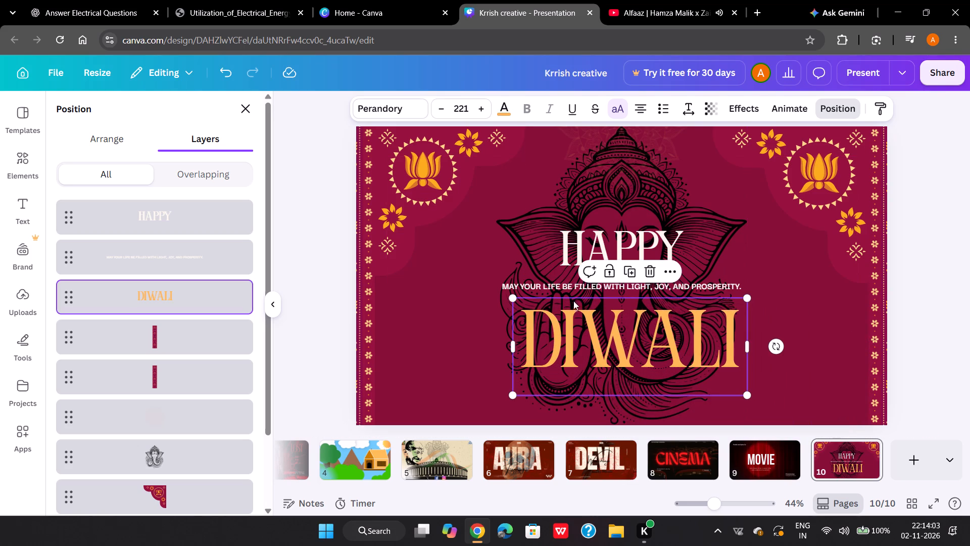
Delete the "May your life be filled with light, joy, and prosperity." greeting line between the two headings.
click(576, 284)
click(553, 289)
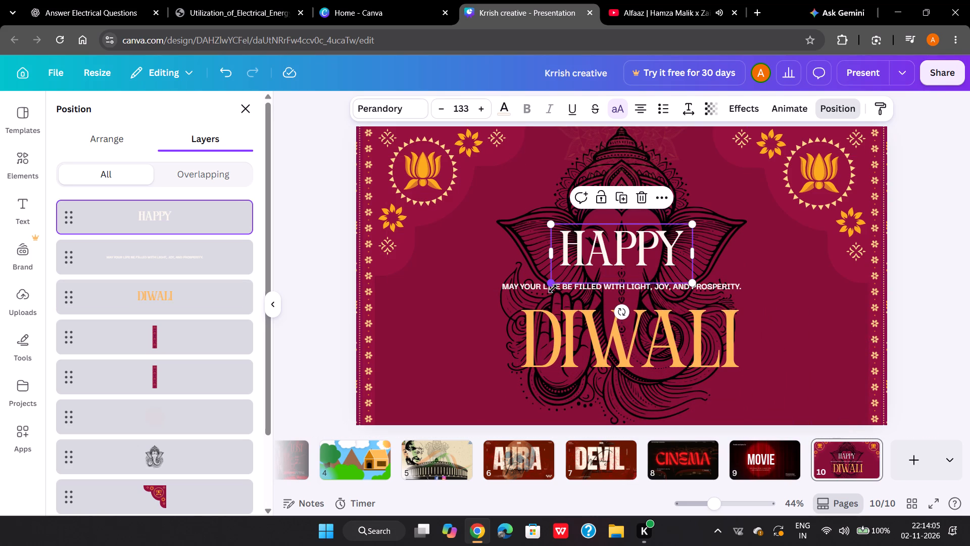
click(530, 288)
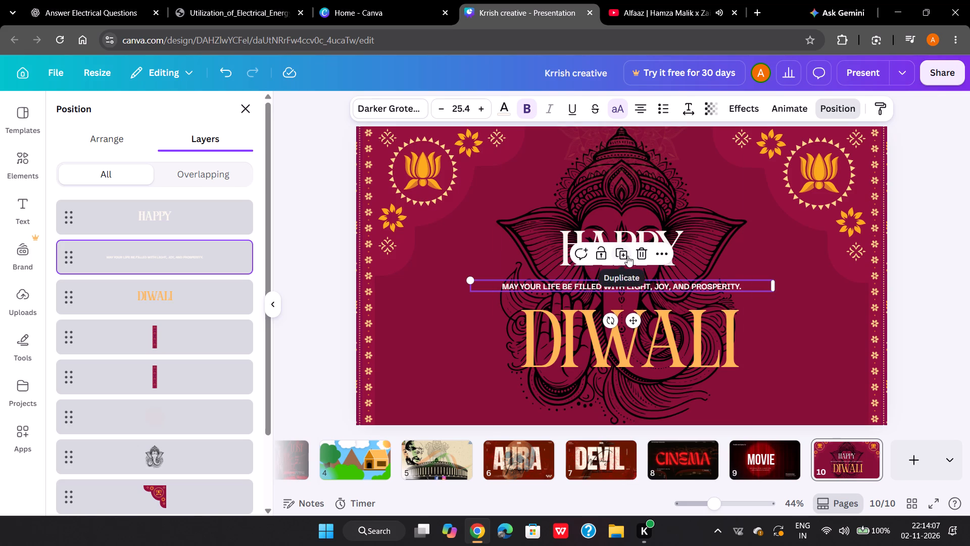
click(644, 252)
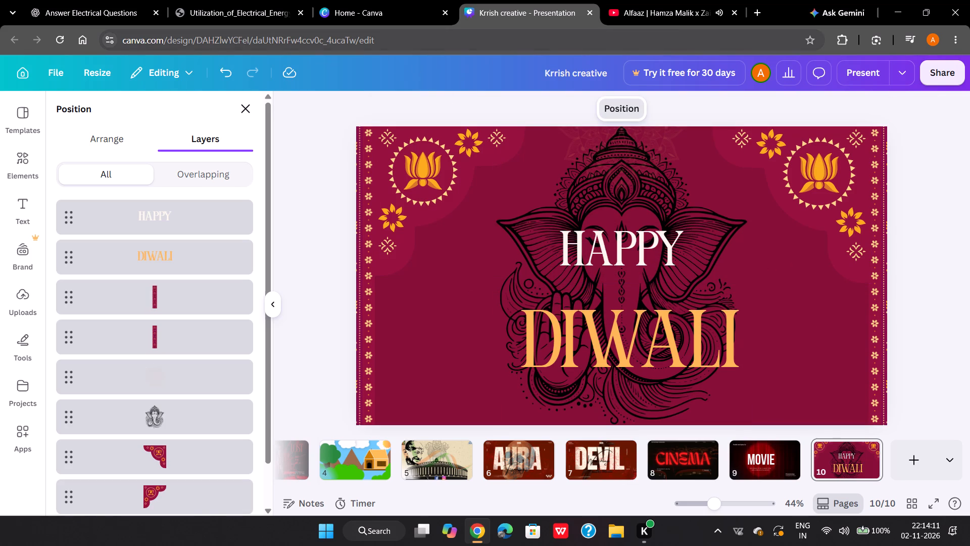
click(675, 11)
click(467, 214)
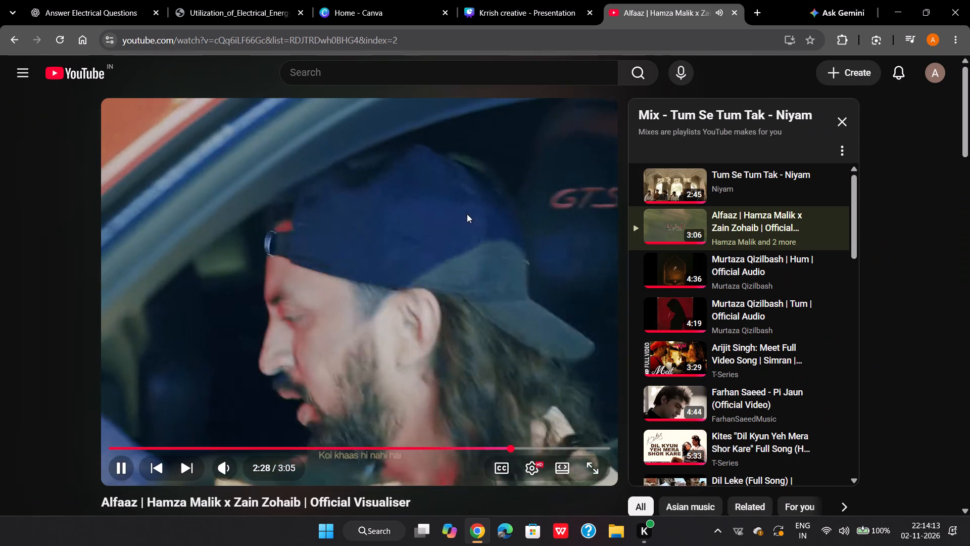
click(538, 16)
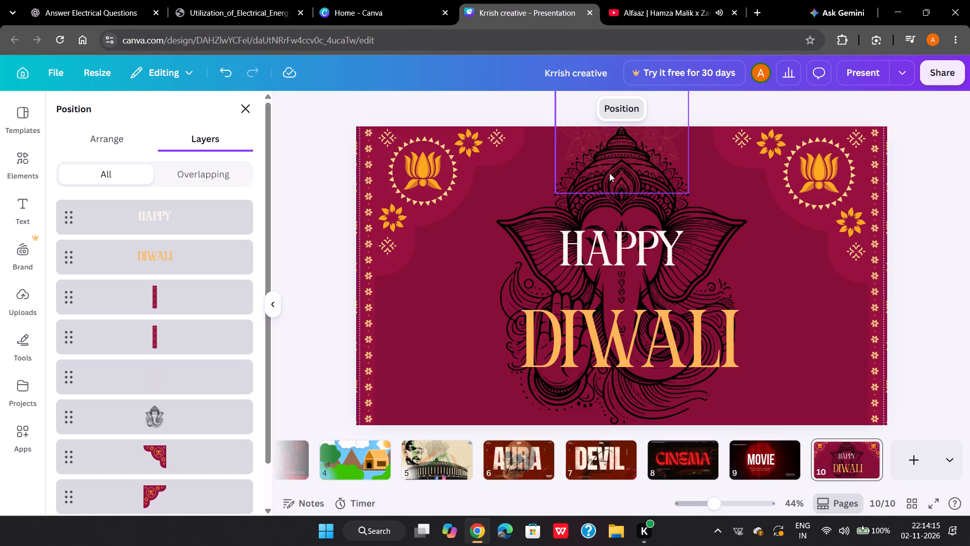
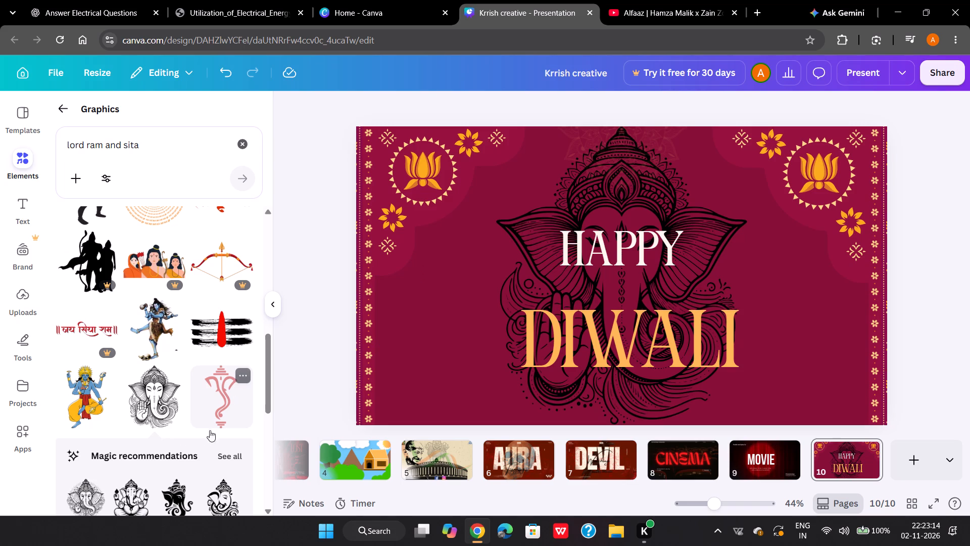
Add the free black temple silhouette from the "lord ram and sita" graphics results to the Diwali page.
scroll(113, 406, down, 4)
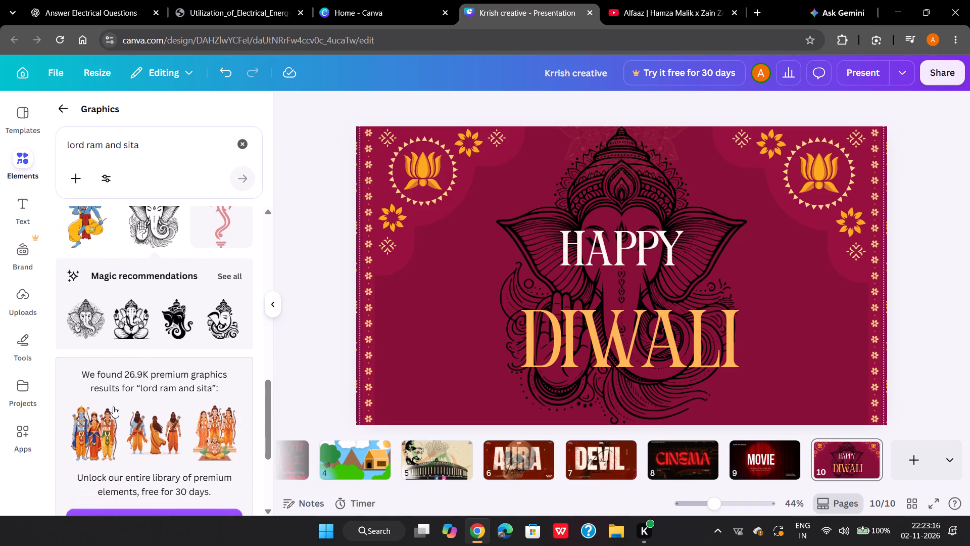
scroll(113, 406, down, 5)
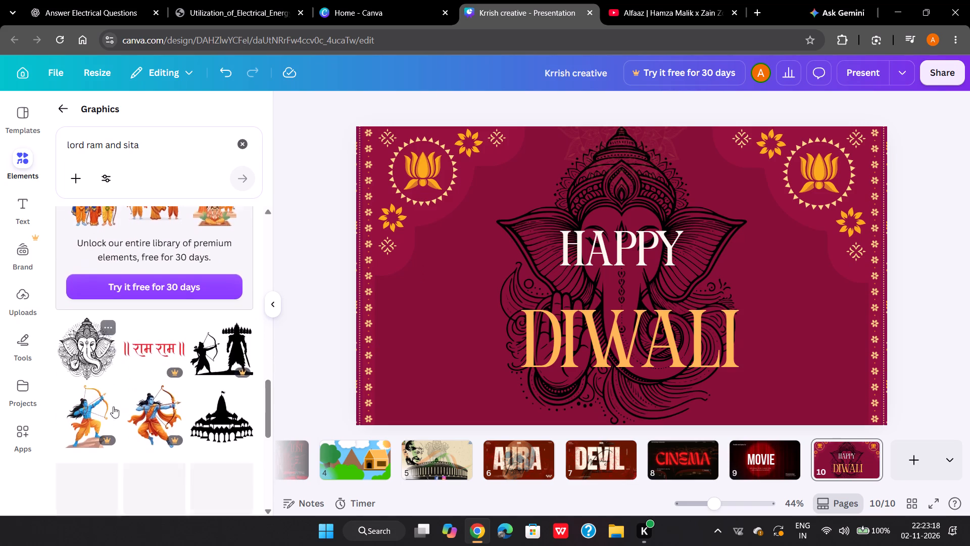
scroll(113, 406, down, 1)
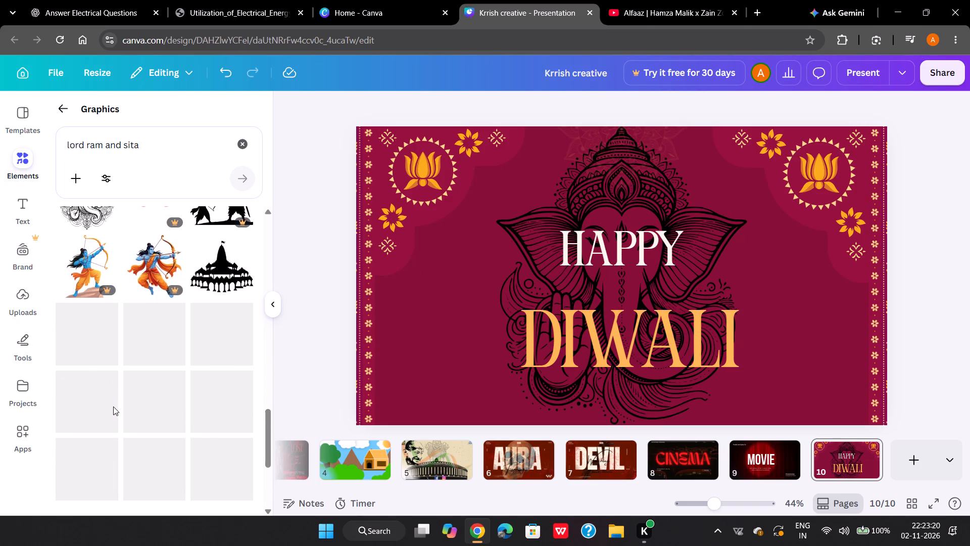
click(223, 266)
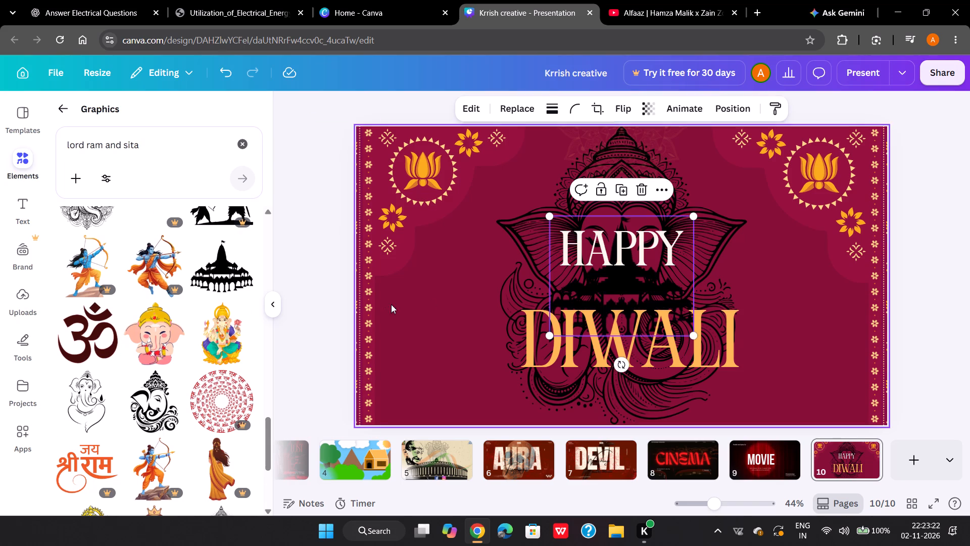
Move the temple silhouette to the page's lower-right corner, its base on the bottom edge and its side against the floral border.
click(616, 290)
drag(616, 290, 586, 287)
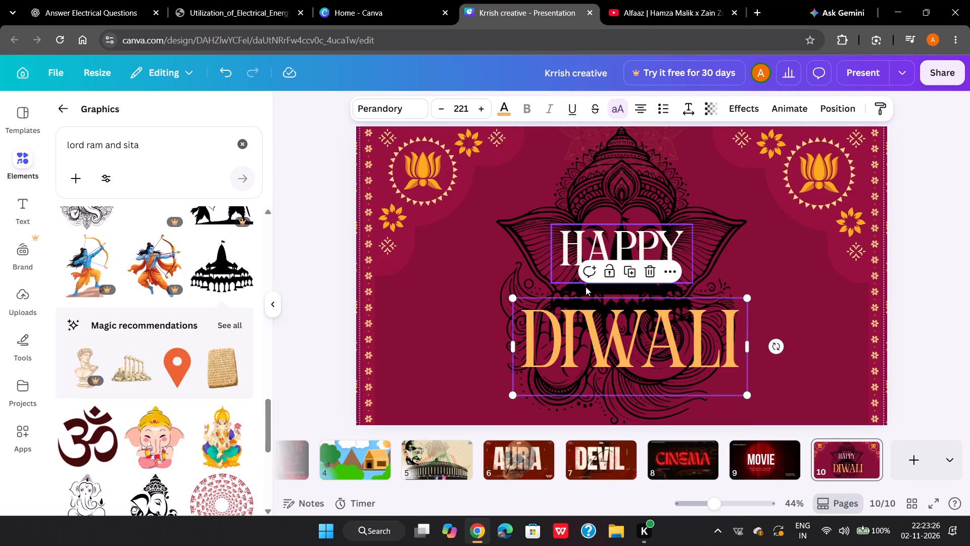
click(589, 298)
click(549, 284)
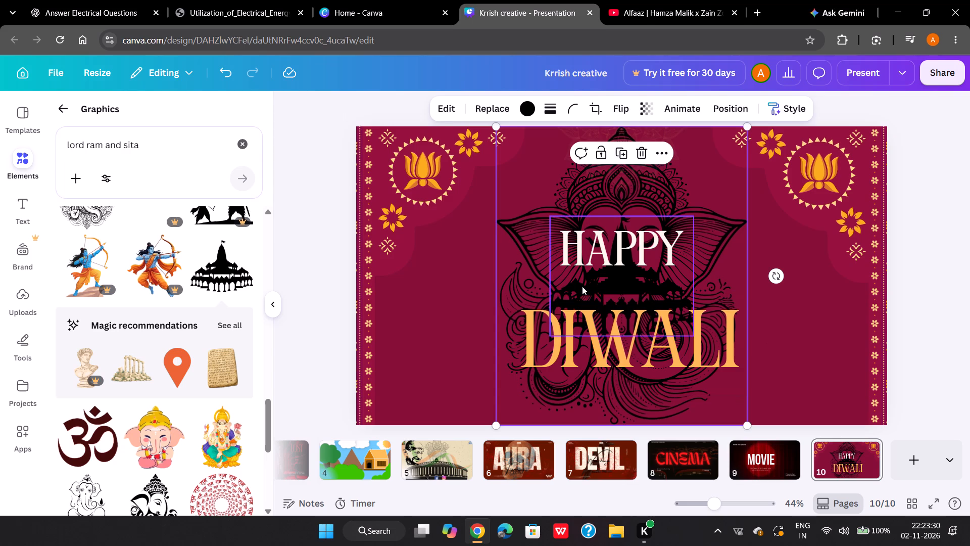
click(582, 284)
click(591, 291)
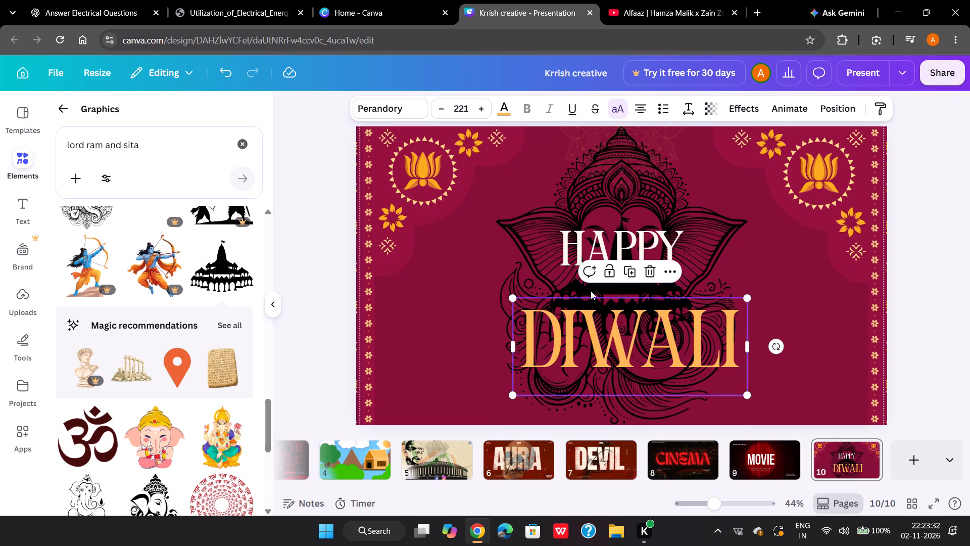
click(587, 288)
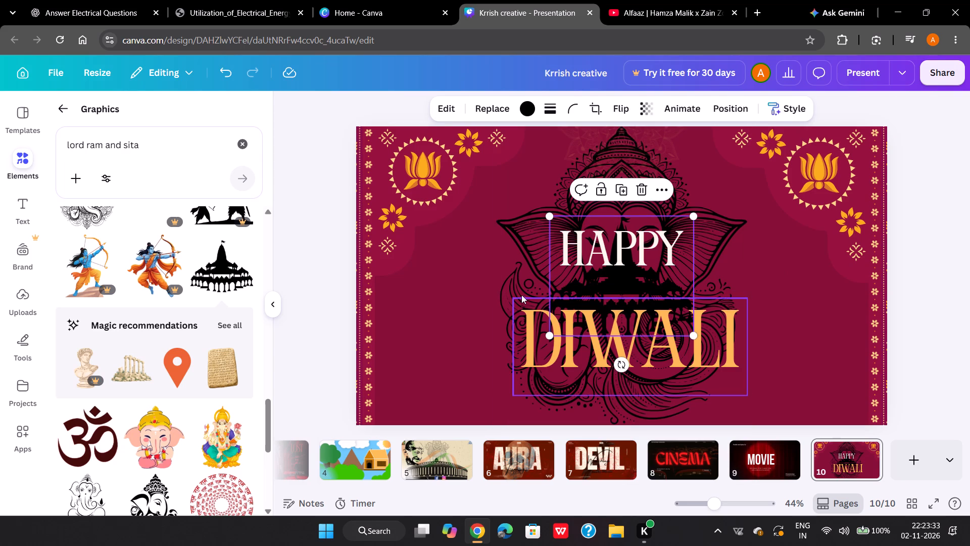
click(589, 288)
drag(589, 288, 688, 299)
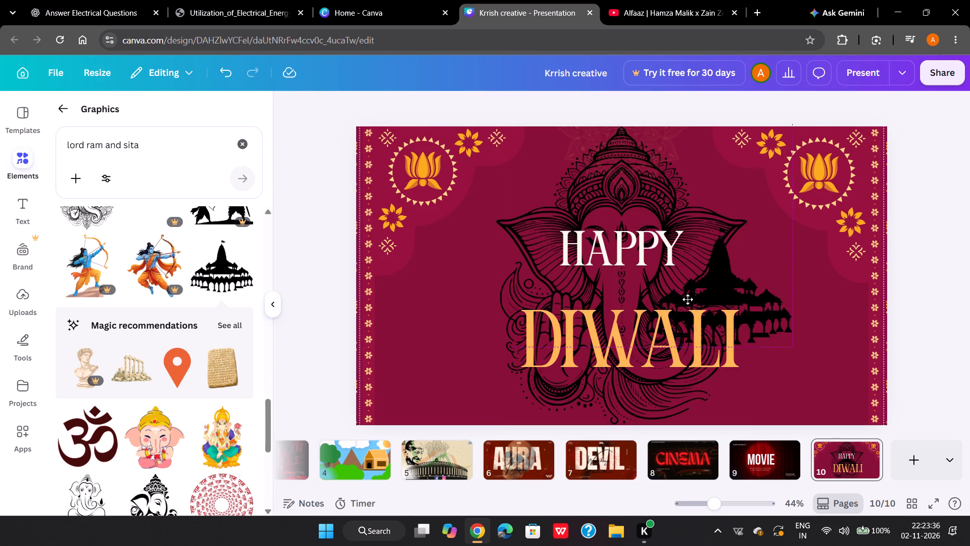
drag(688, 299, 769, 346)
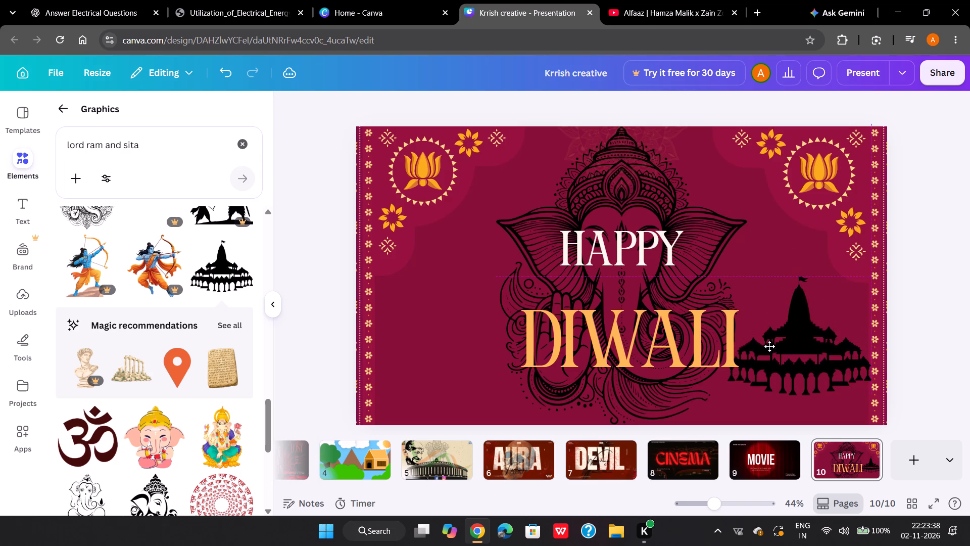
drag(769, 346, 770, 367)
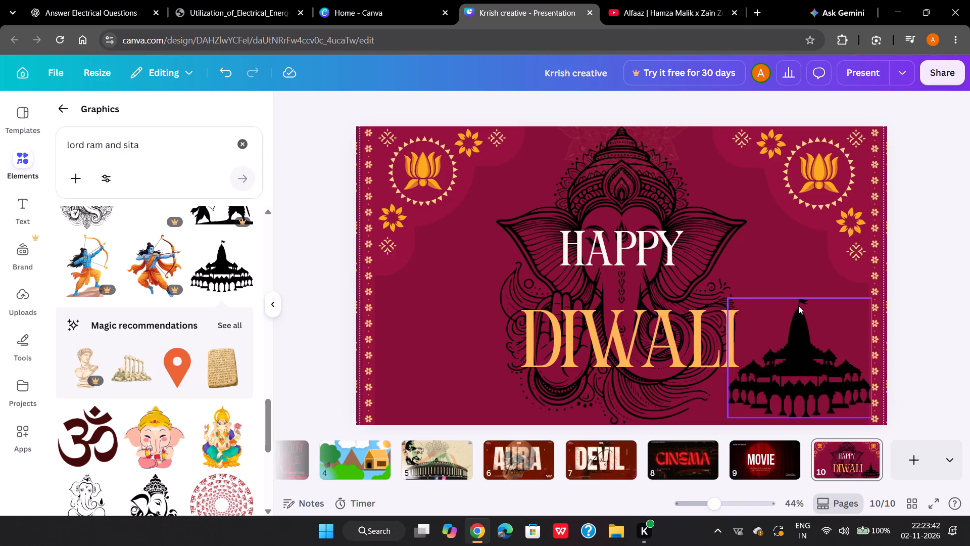
drag(798, 298, 800, 303)
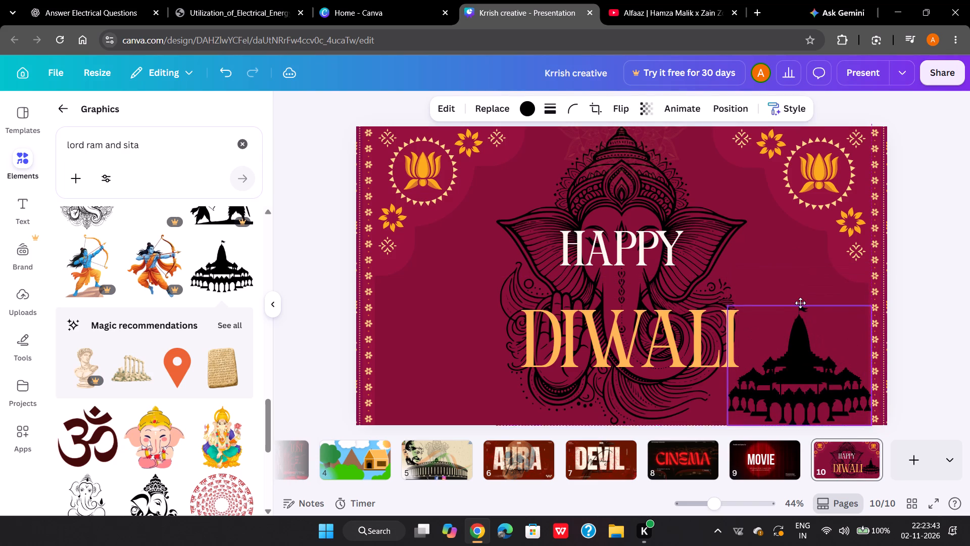
drag(800, 303, 800, 303)
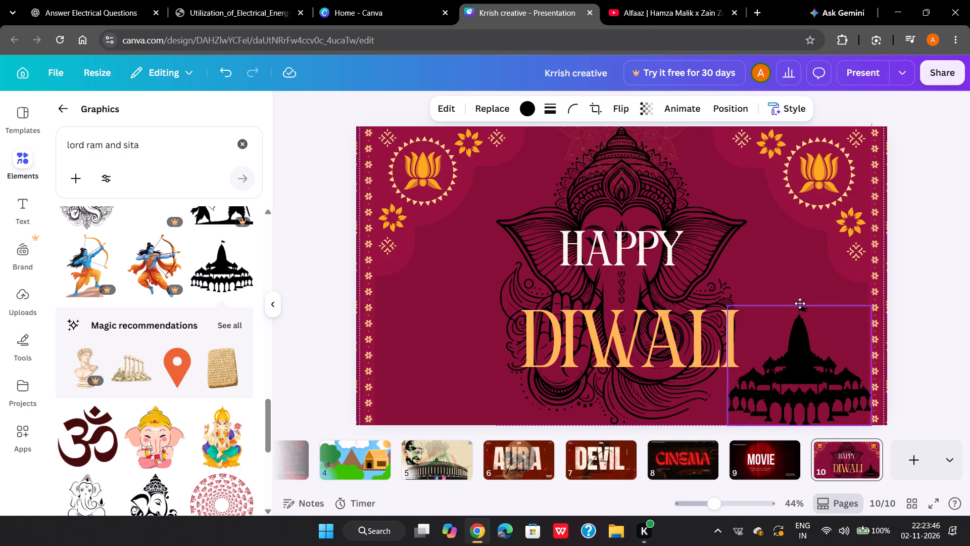
drag(800, 303, 800, 303)
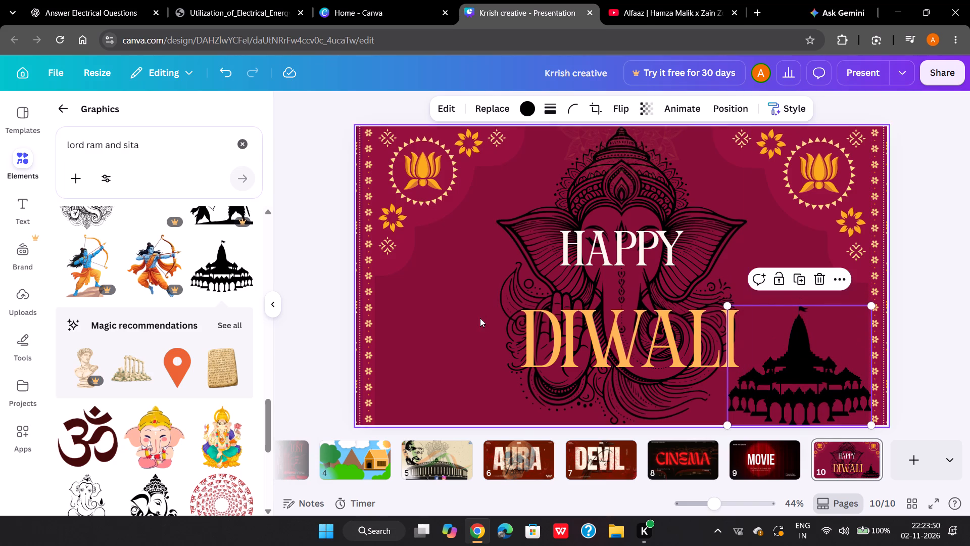
click(421, 336)
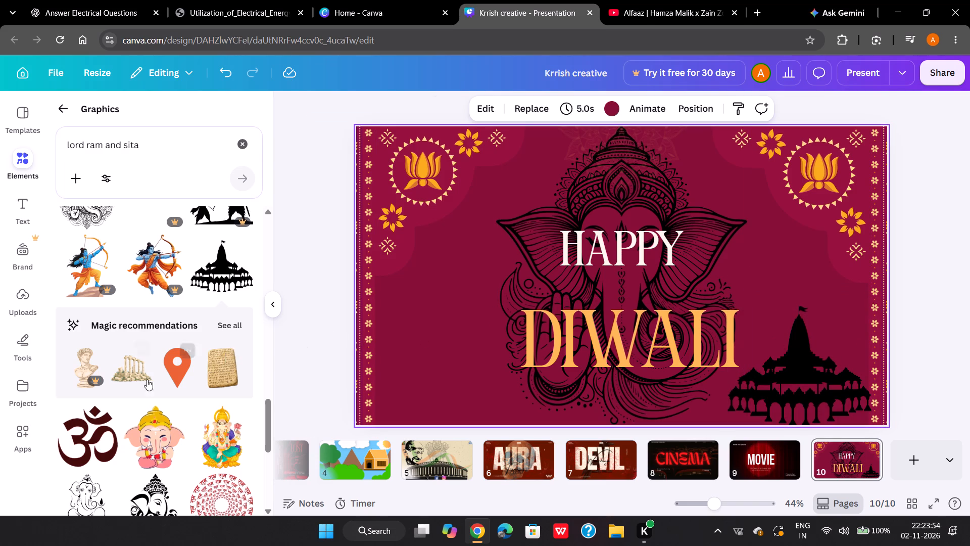
Browse the remaining "lord ram and sita" graphics for another figure or silhouette that suits the Diwali page.
scroll(147, 379, down, 3)
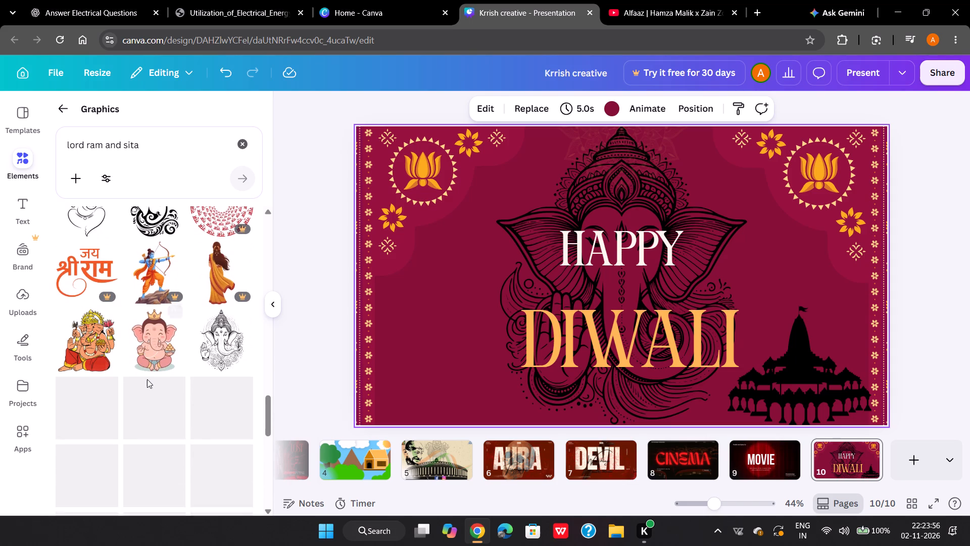
scroll(147, 379, down, 4)
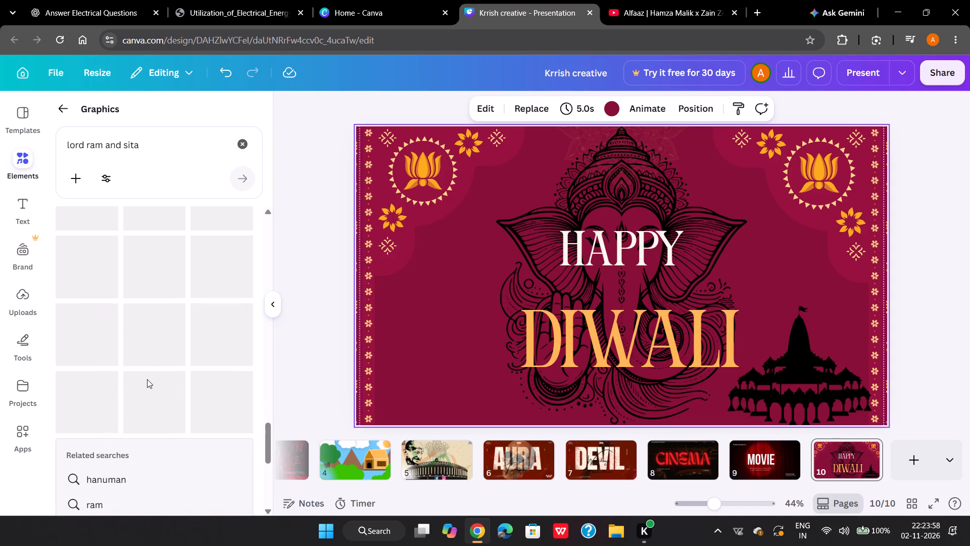
scroll(147, 379, down, 2)
scroll(147, 379, up, 4)
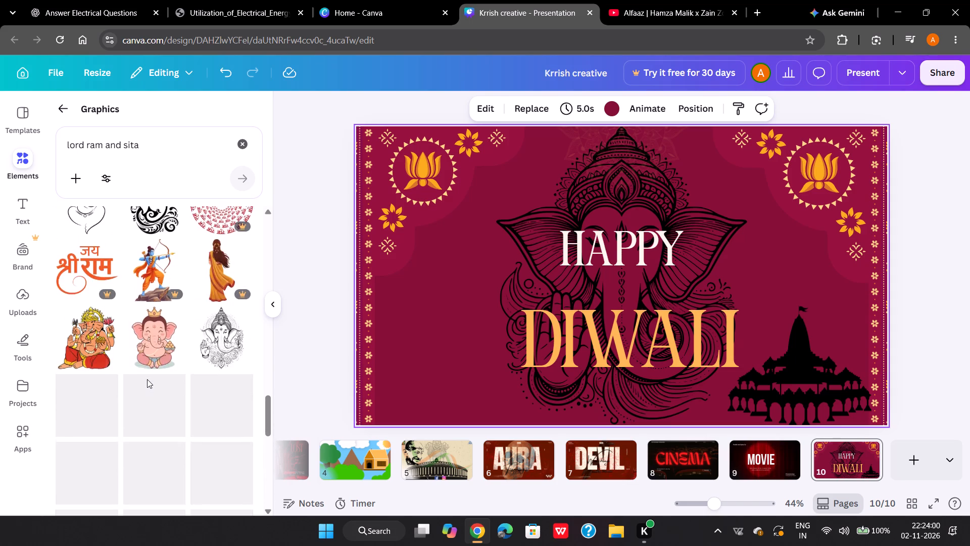
scroll(147, 379, up, 3)
scroll(147, 379, down, 2)
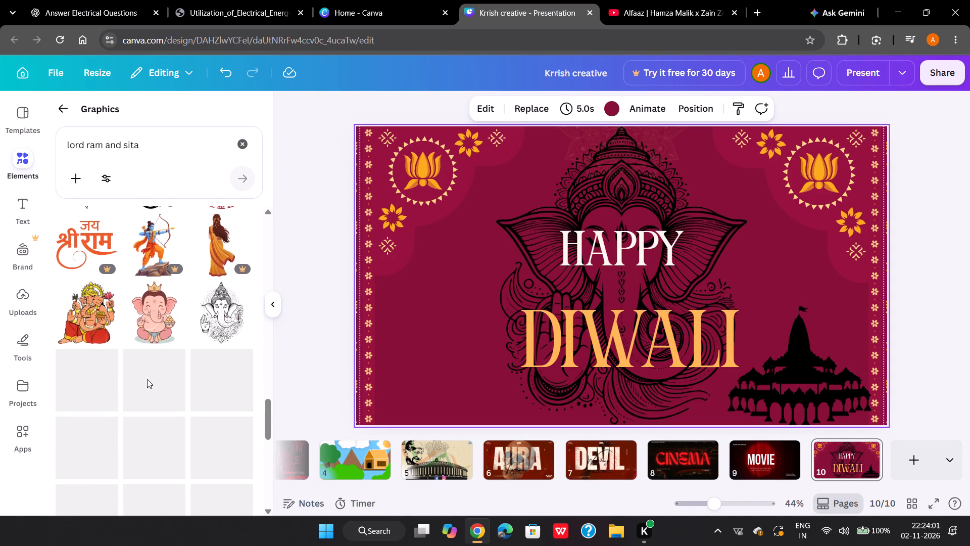
scroll(147, 379, down, 2)
scroll(147, 379, up, 2)
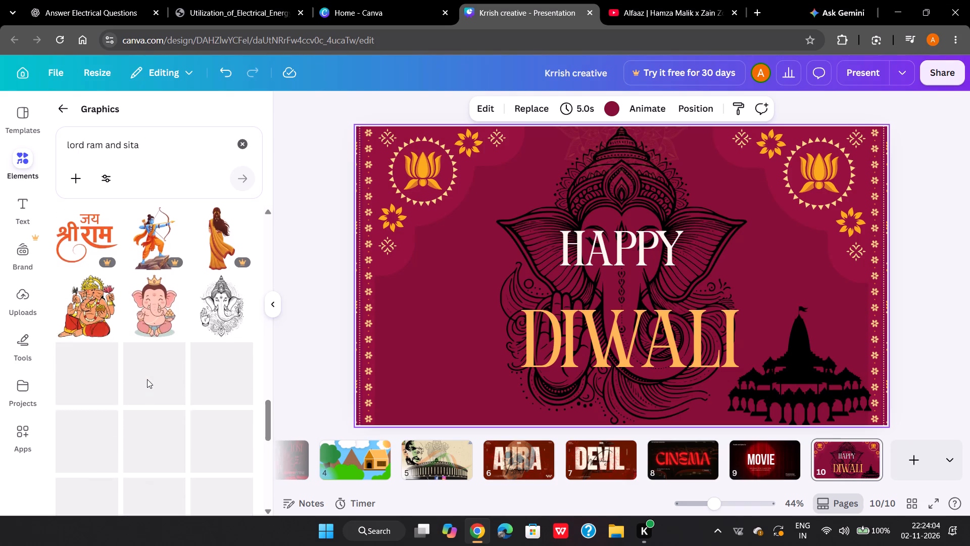
scroll(147, 379, down, 3)
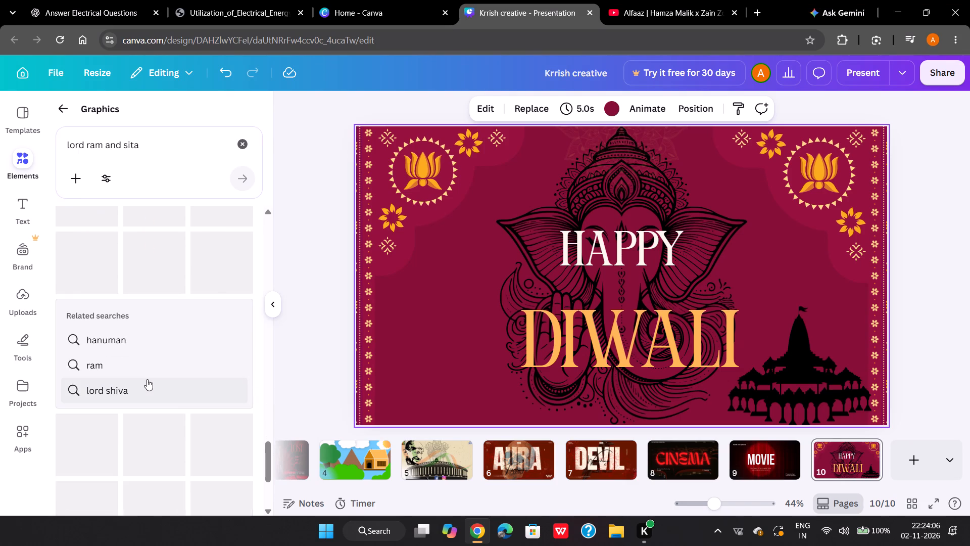
scroll(147, 379, up, 3)
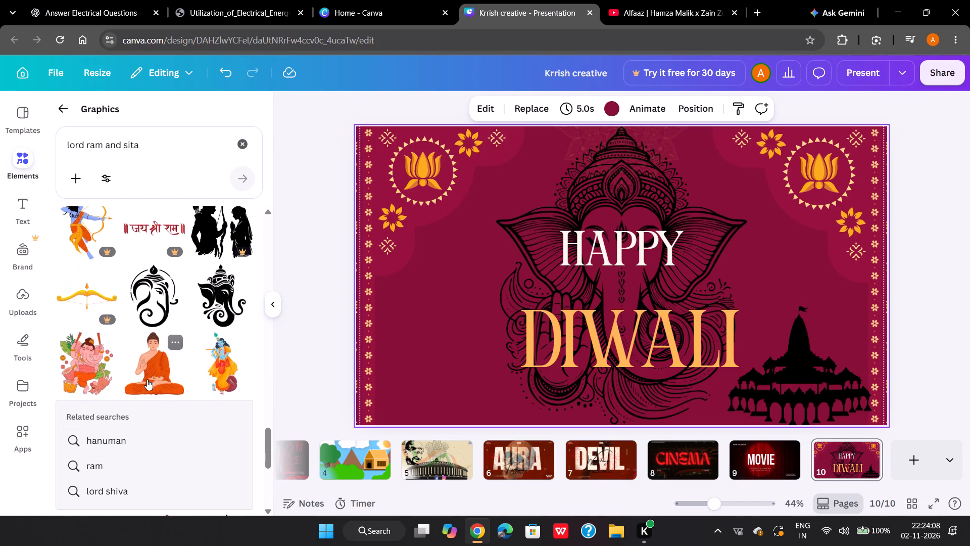
scroll(147, 379, up, 6)
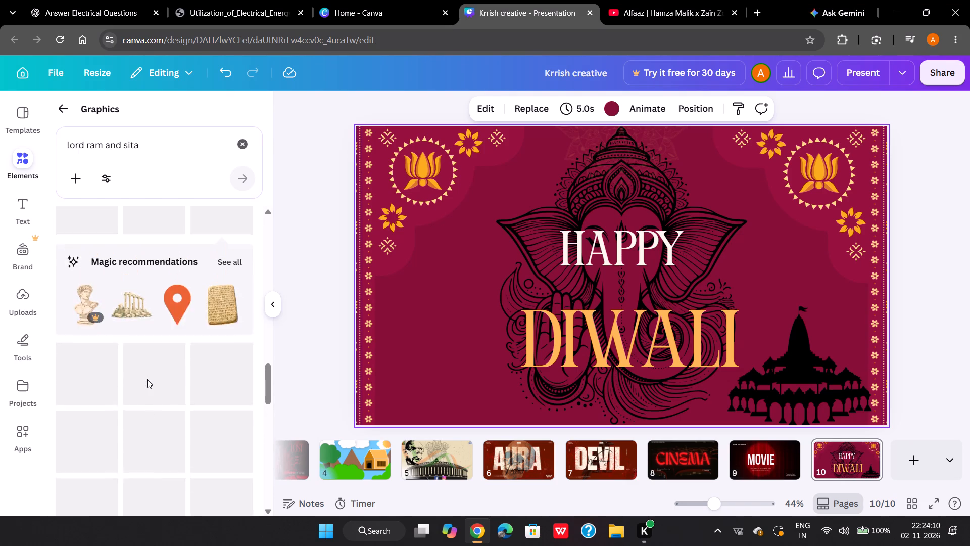
scroll(147, 379, up, 9)
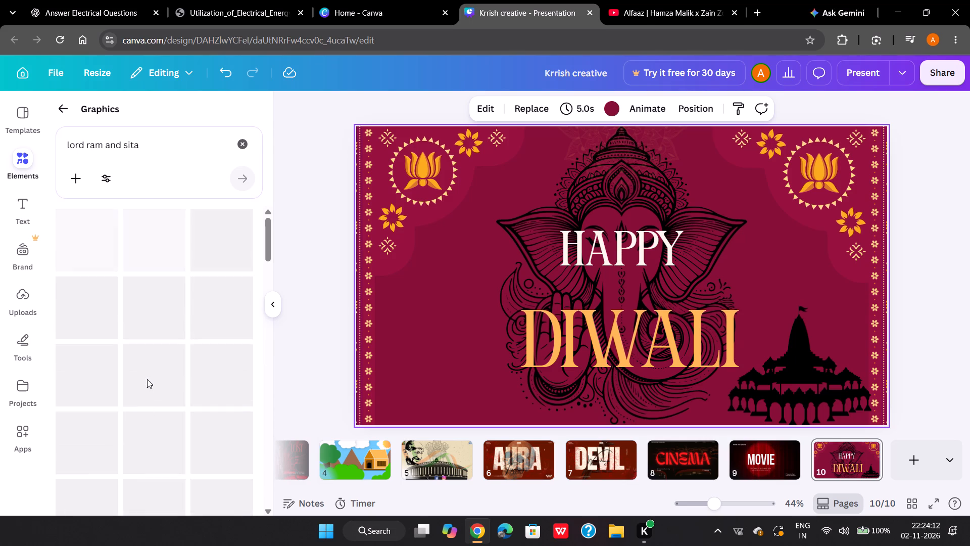
scroll(147, 379, down, 11)
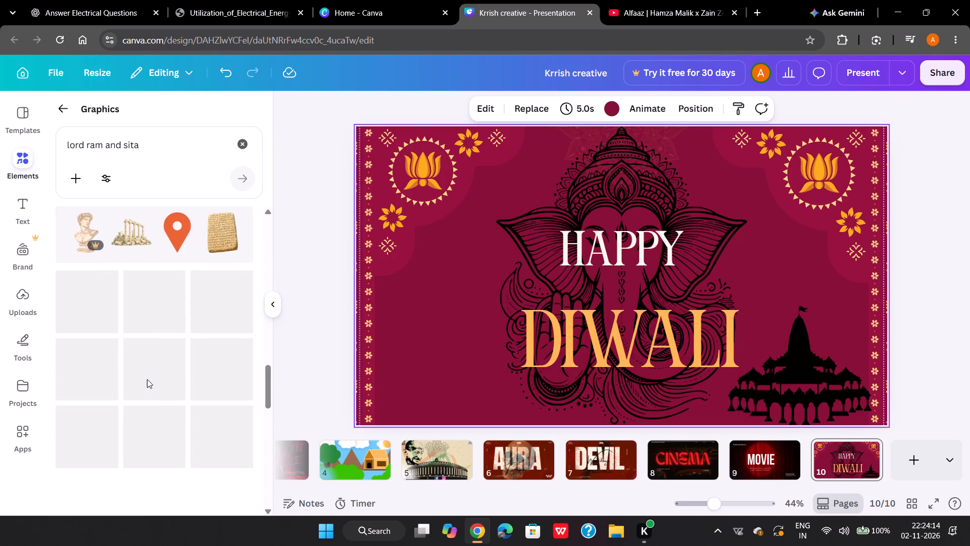
scroll(147, 379, down, 2)
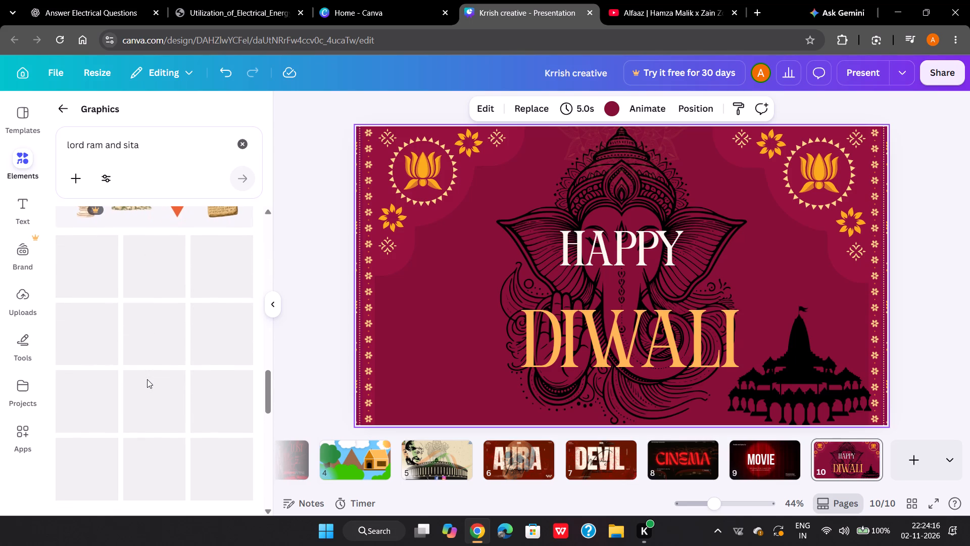
scroll(147, 379, down, 3)
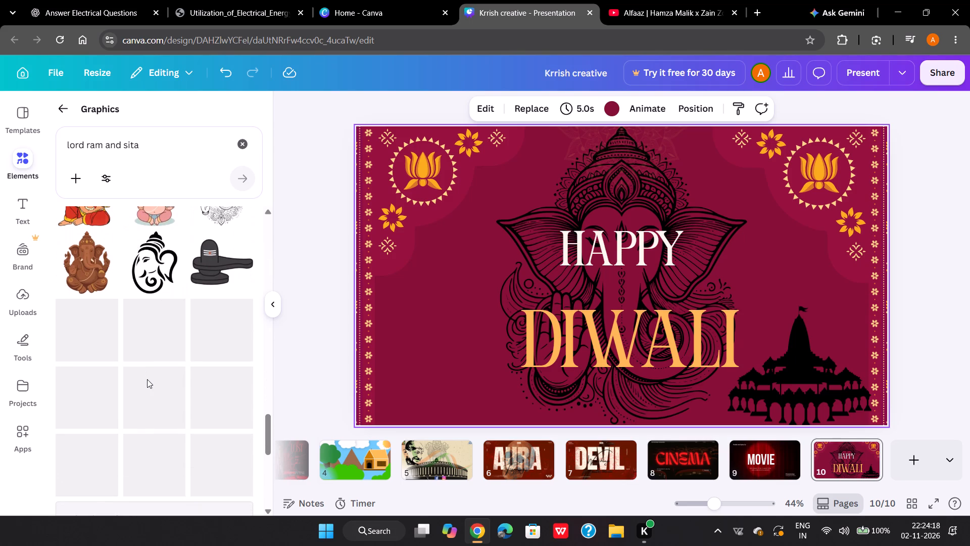
scroll(147, 379, down, 2)
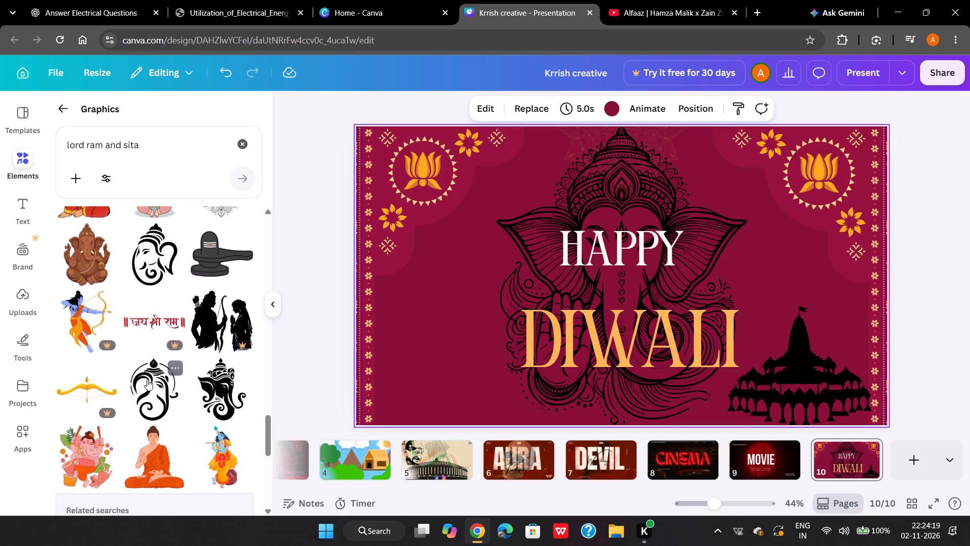
scroll(147, 379, down, 6)
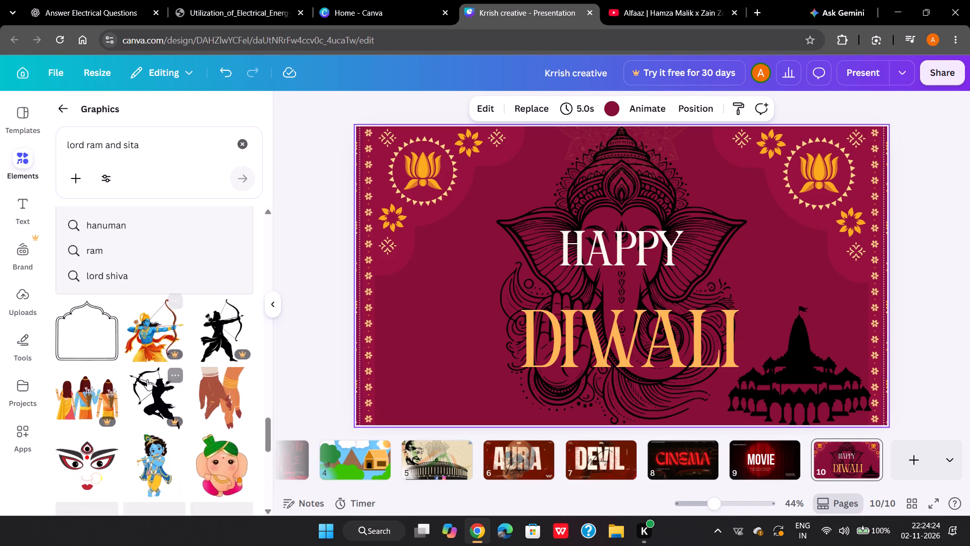
scroll(147, 379, down, 3)
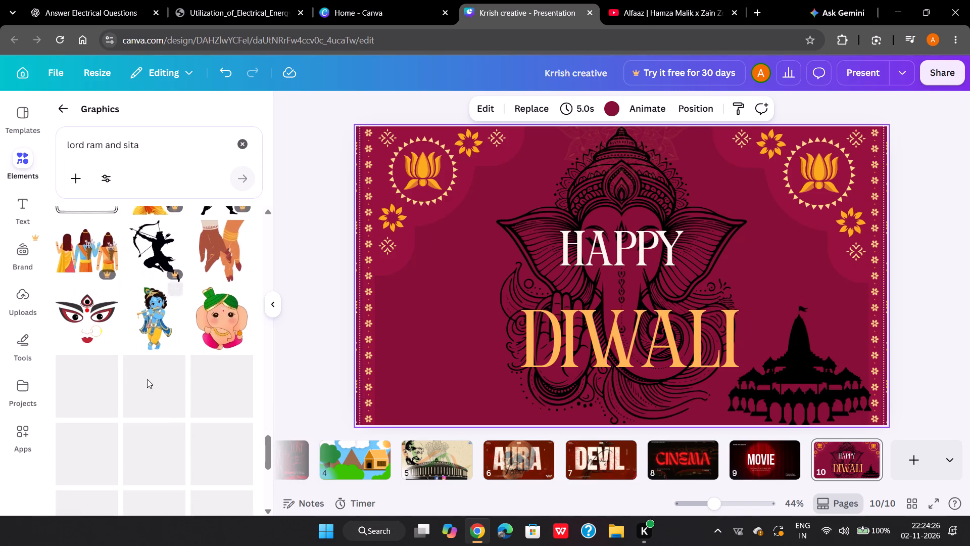
scroll(147, 379, down, 2)
scroll(147, 379, up, 2)
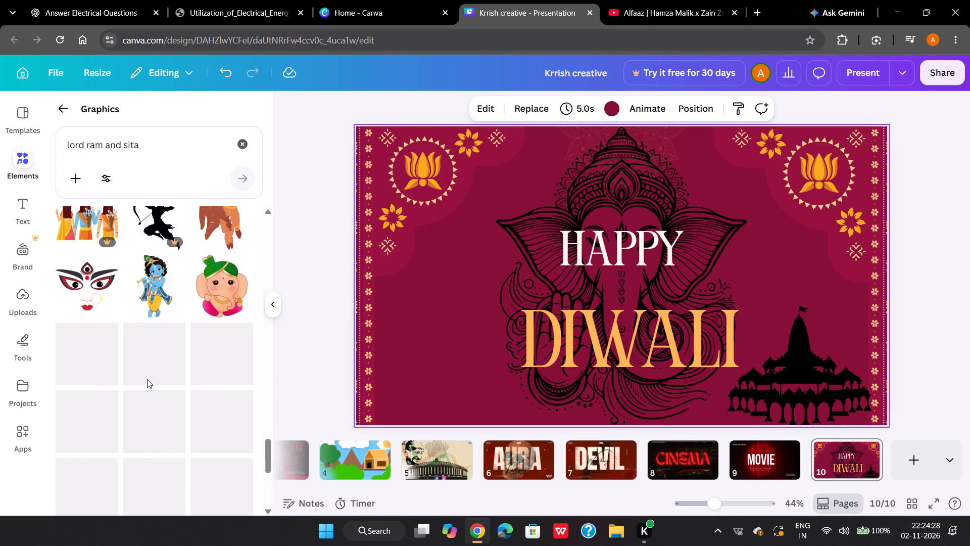
scroll(147, 379, right, 1)
scroll(147, 379, down, 1)
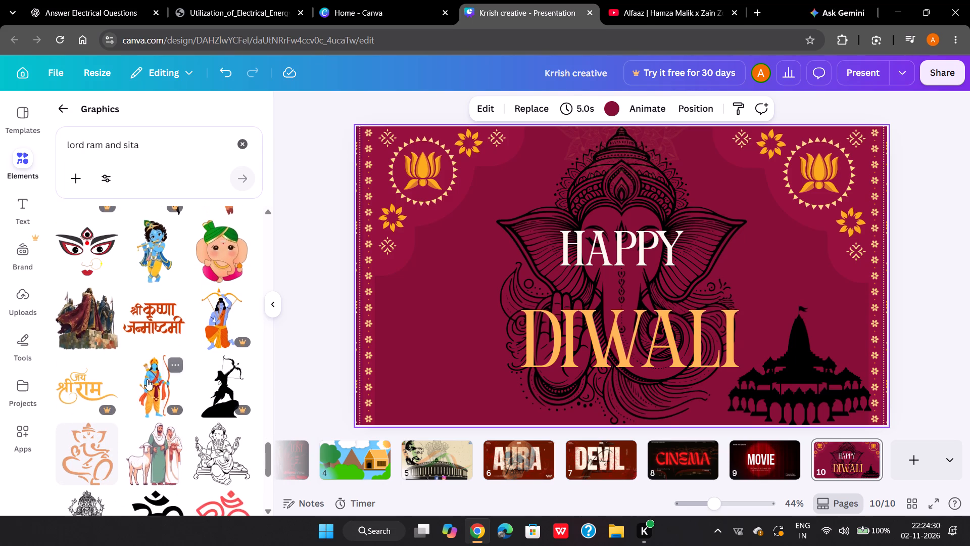
scroll(147, 379, down, 3)
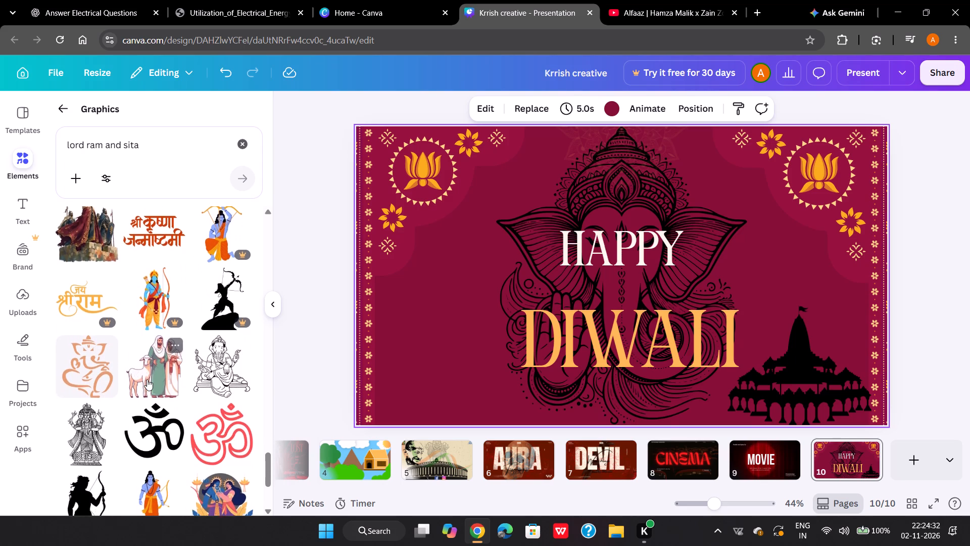
scroll(147, 379, down, 2)
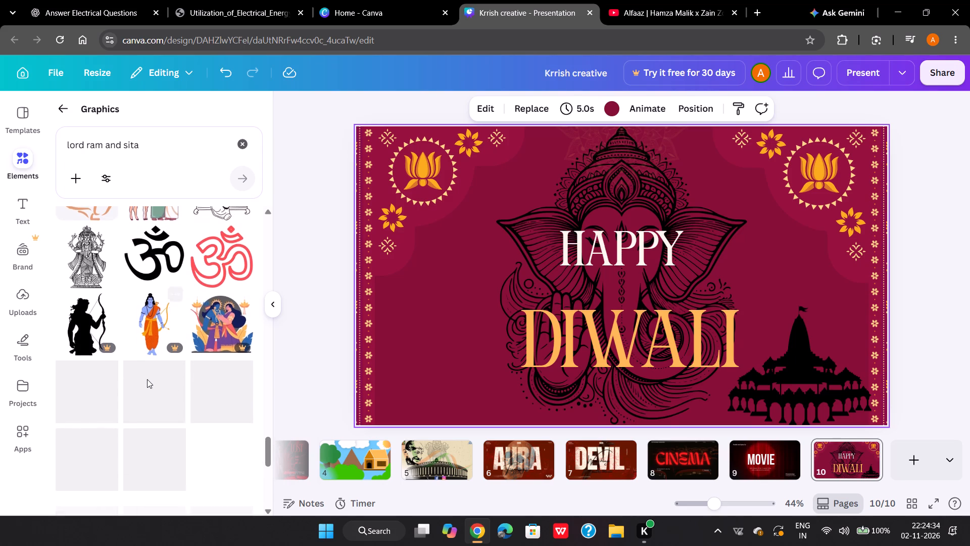
scroll(147, 379, down, 1)
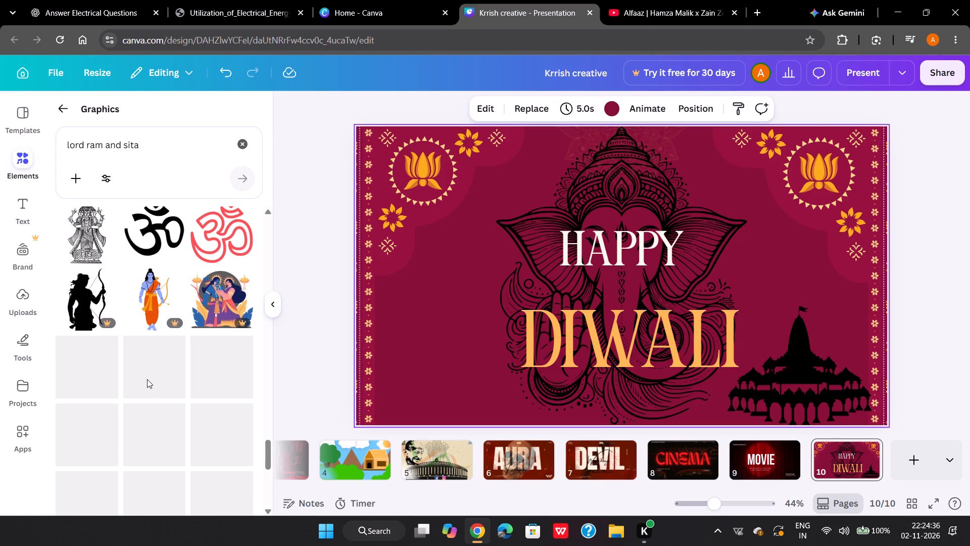
Look through more of the "lord ram and sita" graphics for a free figure to pair with the temple silhouette.
scroll(147, 379, down, 1)
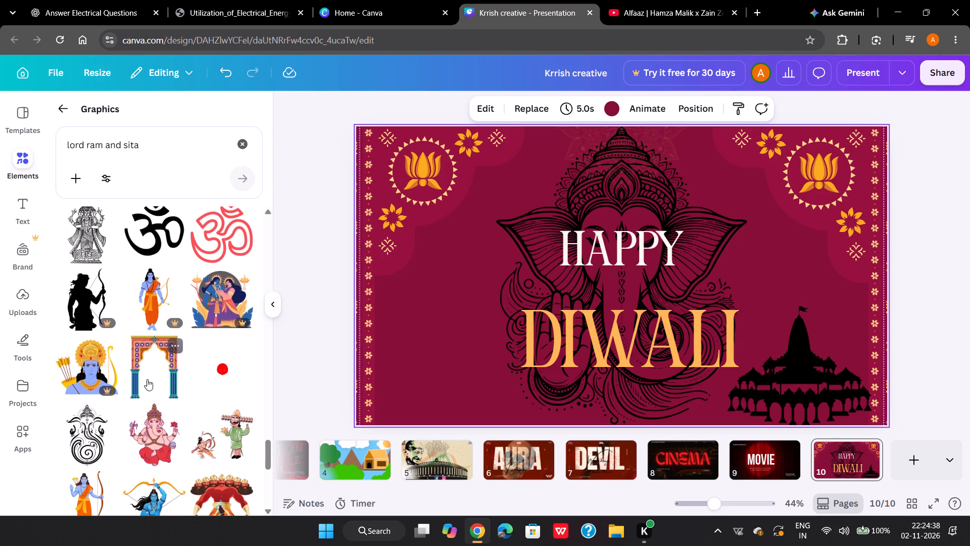
scroll(147, 379, down, 3)
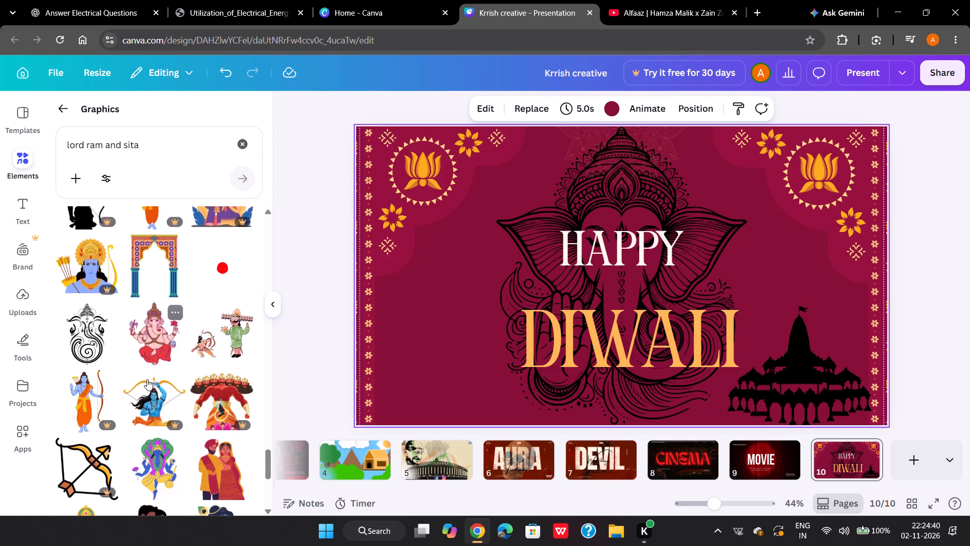
scroll(147, 379, down, 1)
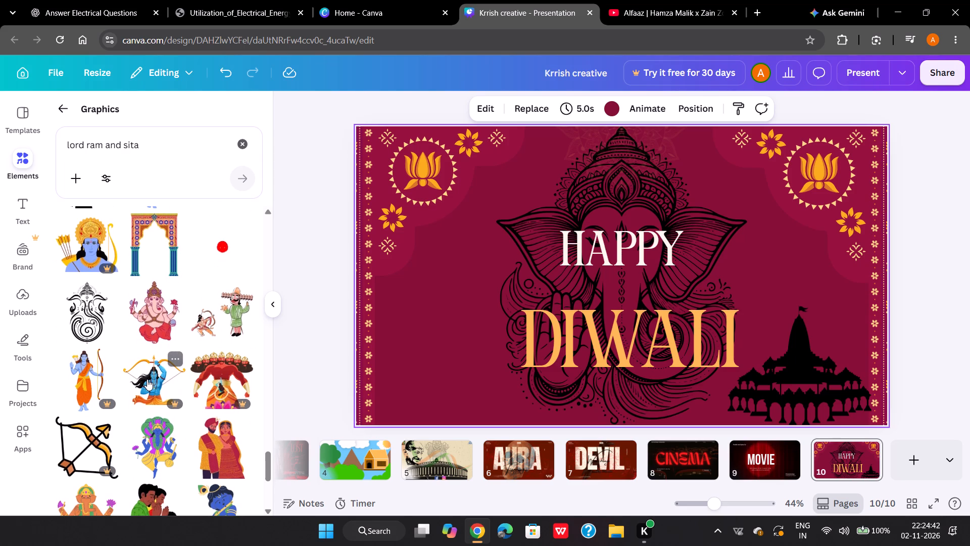
scroll(147, 379, down, 2)
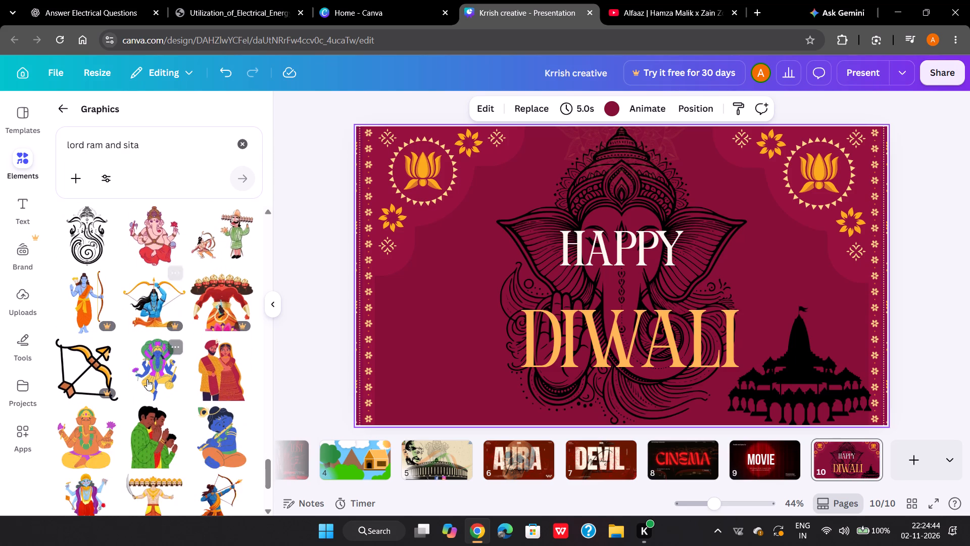
scroll(147, 379, down, 4)
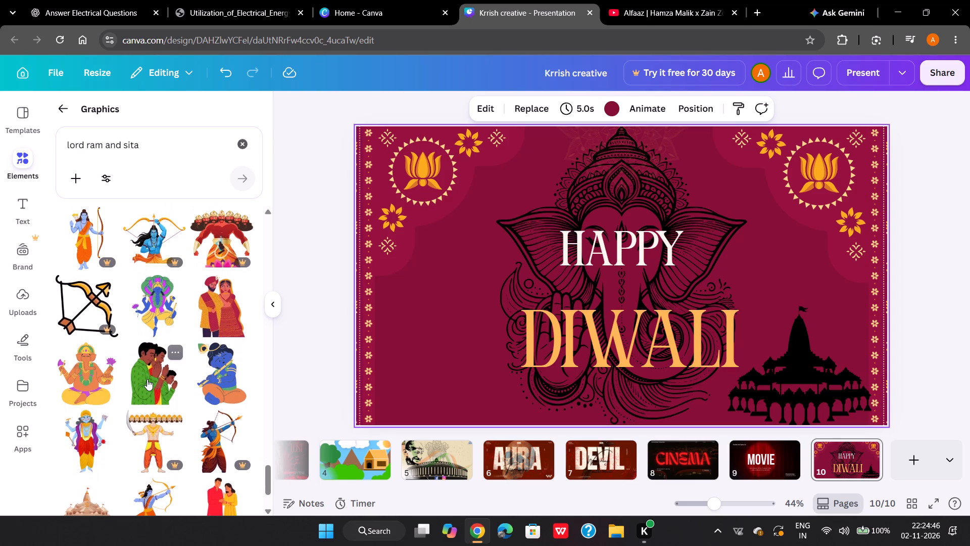
scroll(147, 379, down, 1)
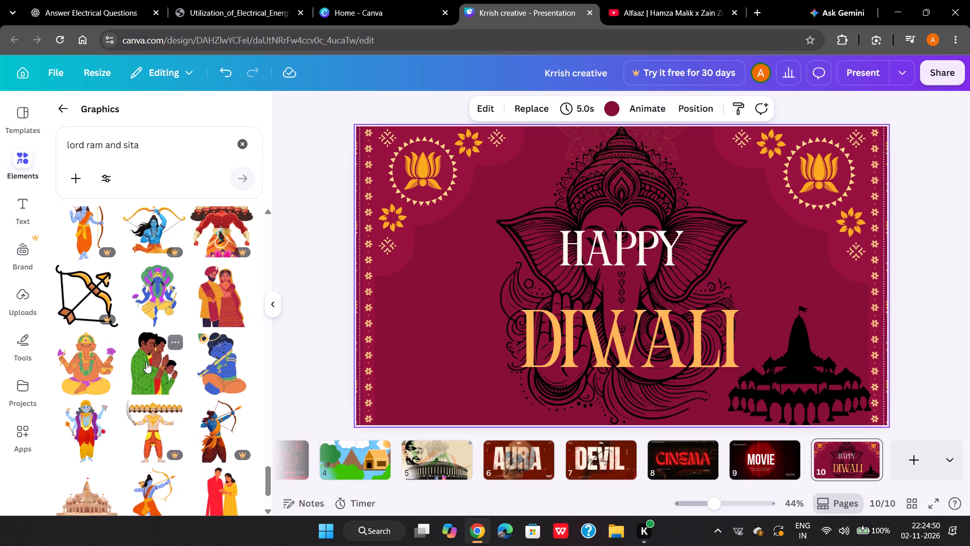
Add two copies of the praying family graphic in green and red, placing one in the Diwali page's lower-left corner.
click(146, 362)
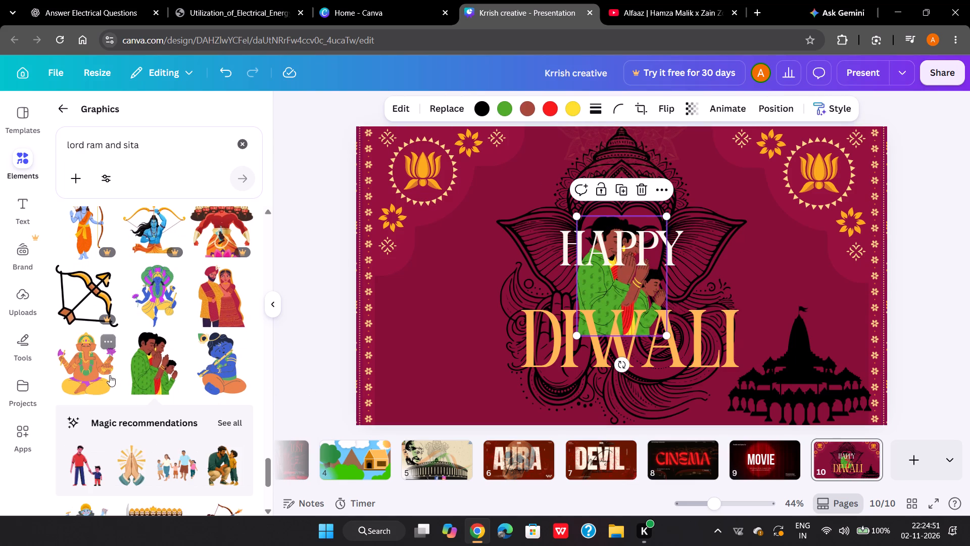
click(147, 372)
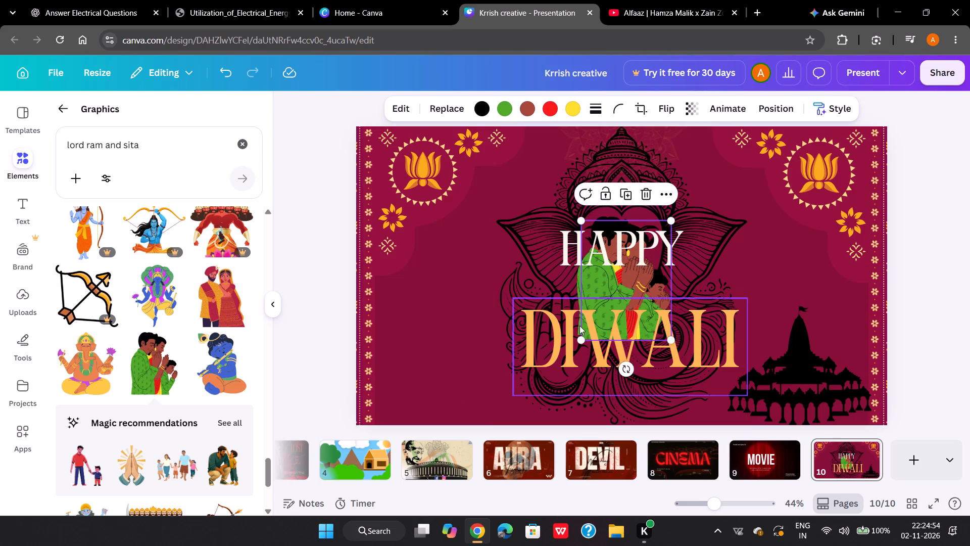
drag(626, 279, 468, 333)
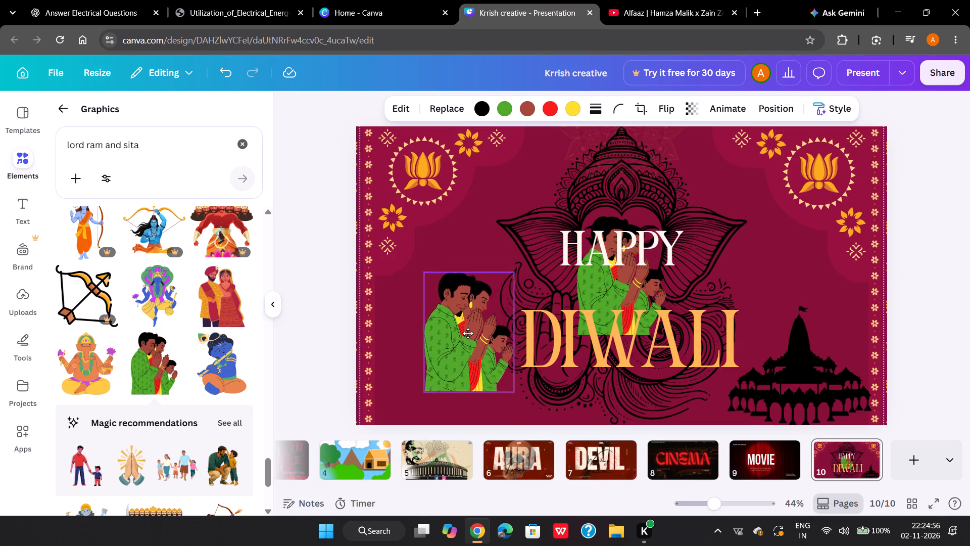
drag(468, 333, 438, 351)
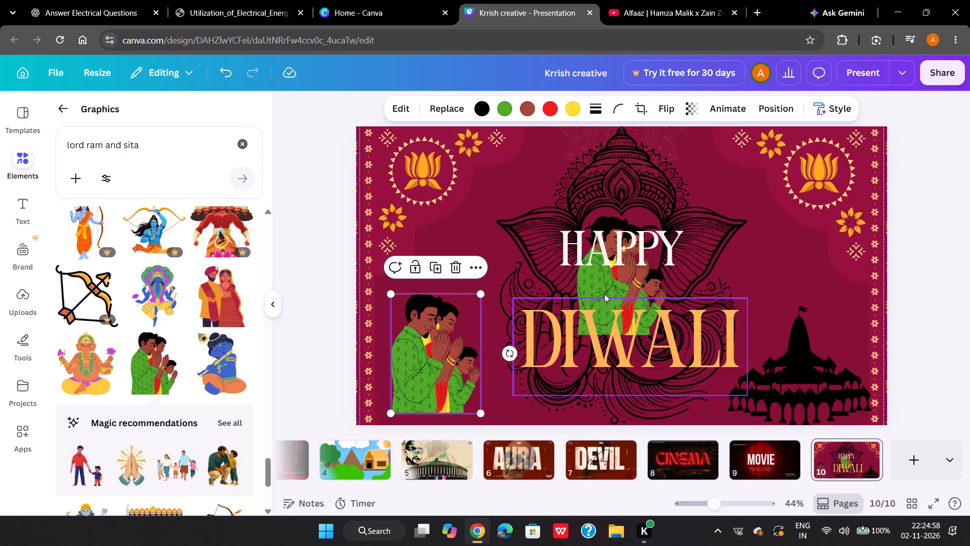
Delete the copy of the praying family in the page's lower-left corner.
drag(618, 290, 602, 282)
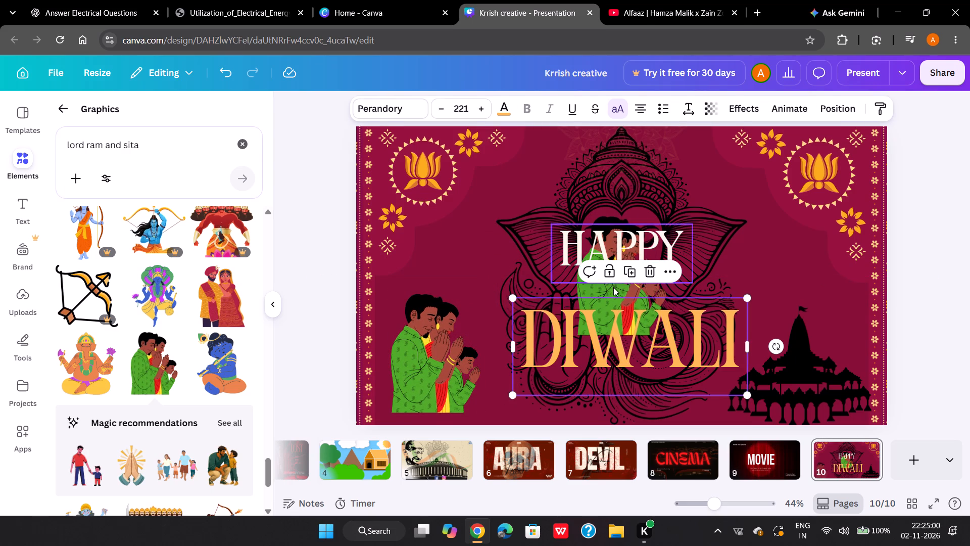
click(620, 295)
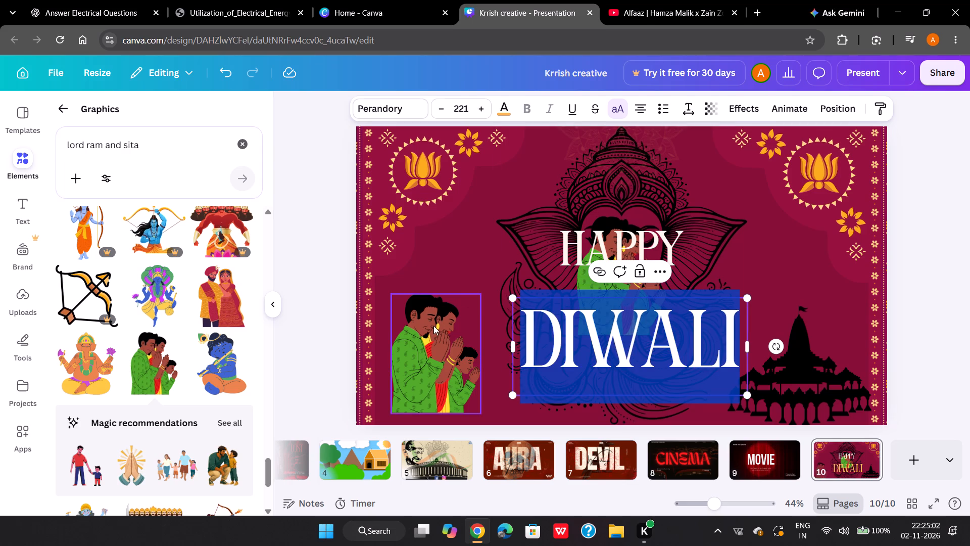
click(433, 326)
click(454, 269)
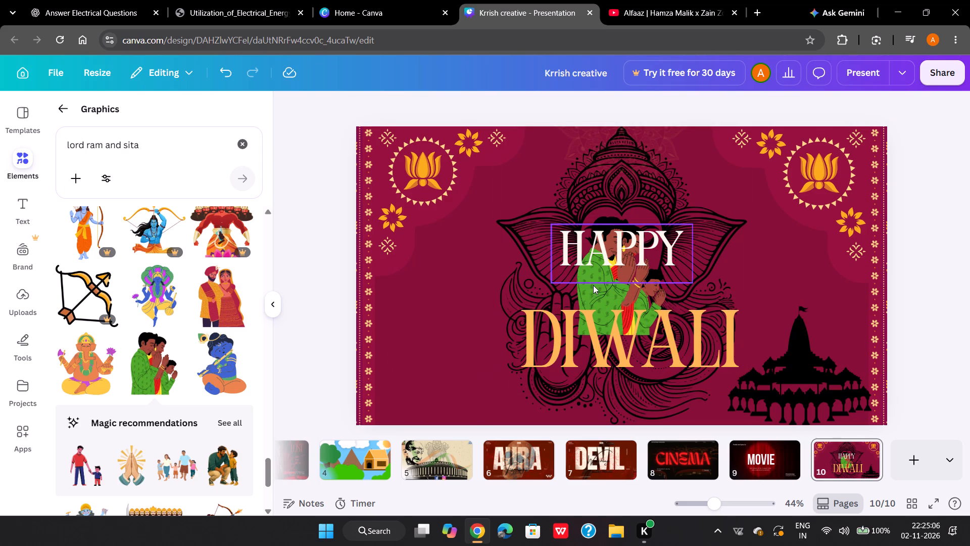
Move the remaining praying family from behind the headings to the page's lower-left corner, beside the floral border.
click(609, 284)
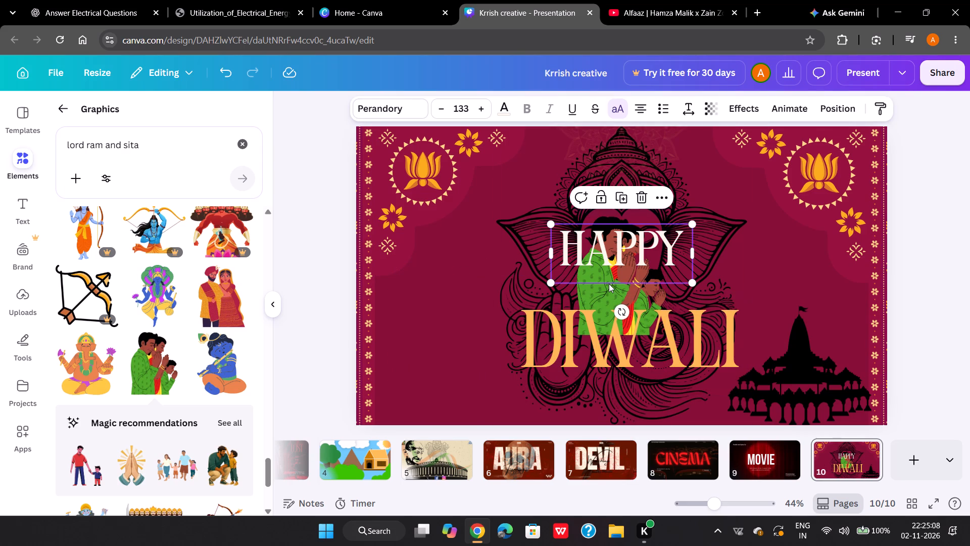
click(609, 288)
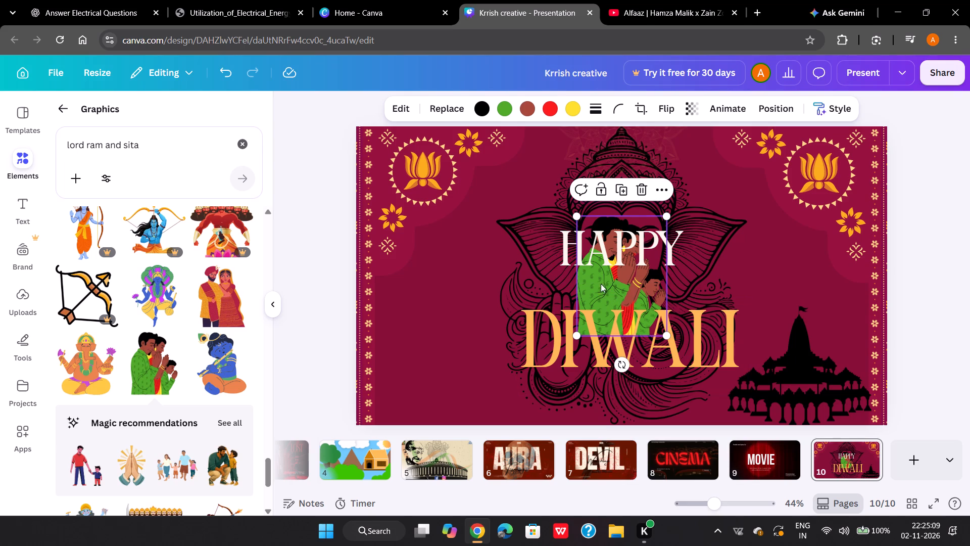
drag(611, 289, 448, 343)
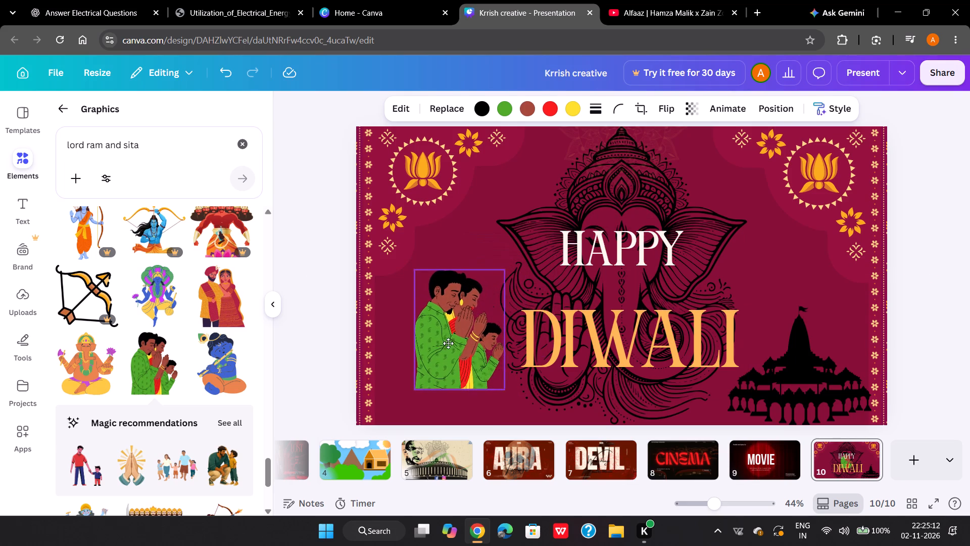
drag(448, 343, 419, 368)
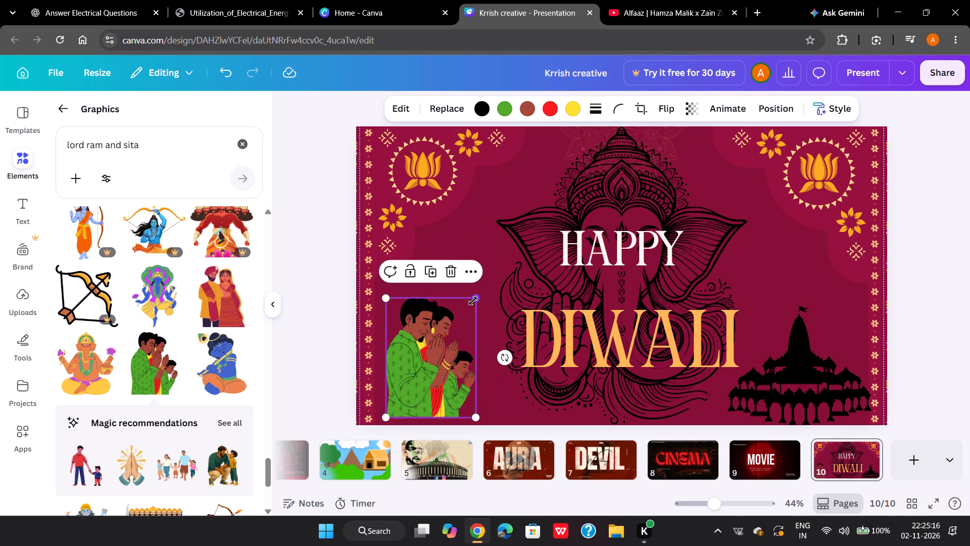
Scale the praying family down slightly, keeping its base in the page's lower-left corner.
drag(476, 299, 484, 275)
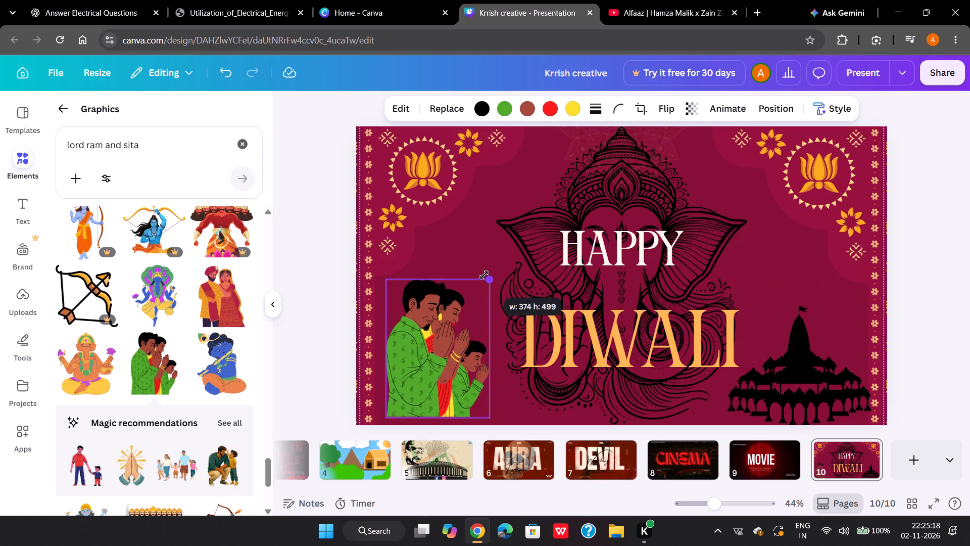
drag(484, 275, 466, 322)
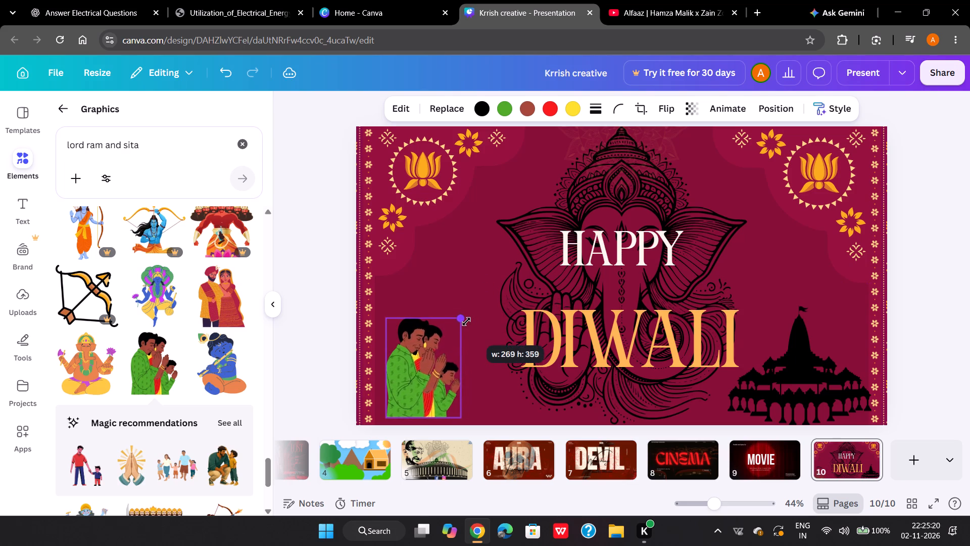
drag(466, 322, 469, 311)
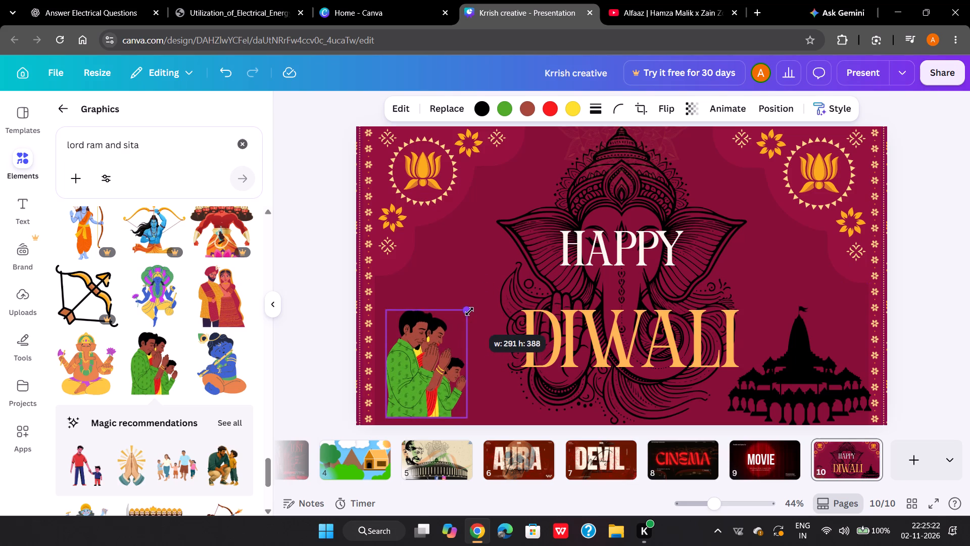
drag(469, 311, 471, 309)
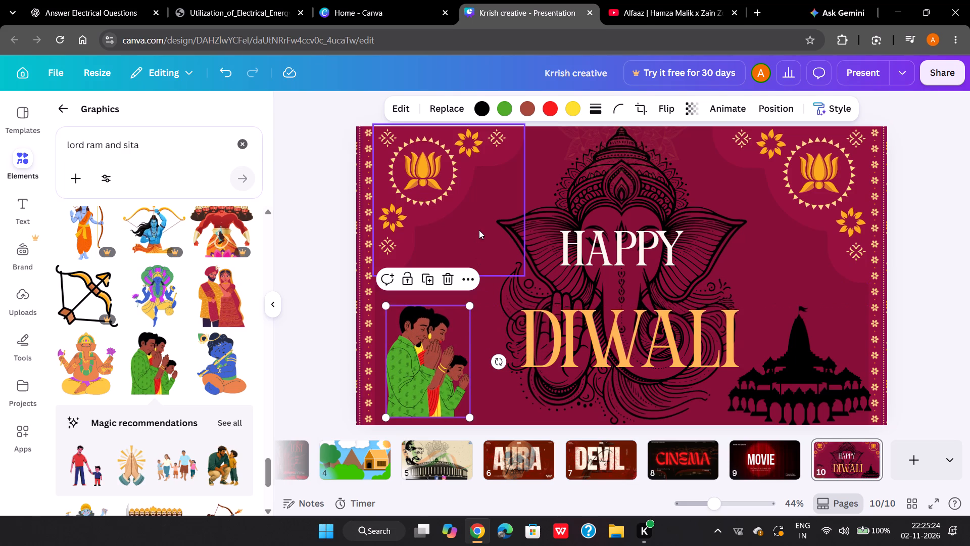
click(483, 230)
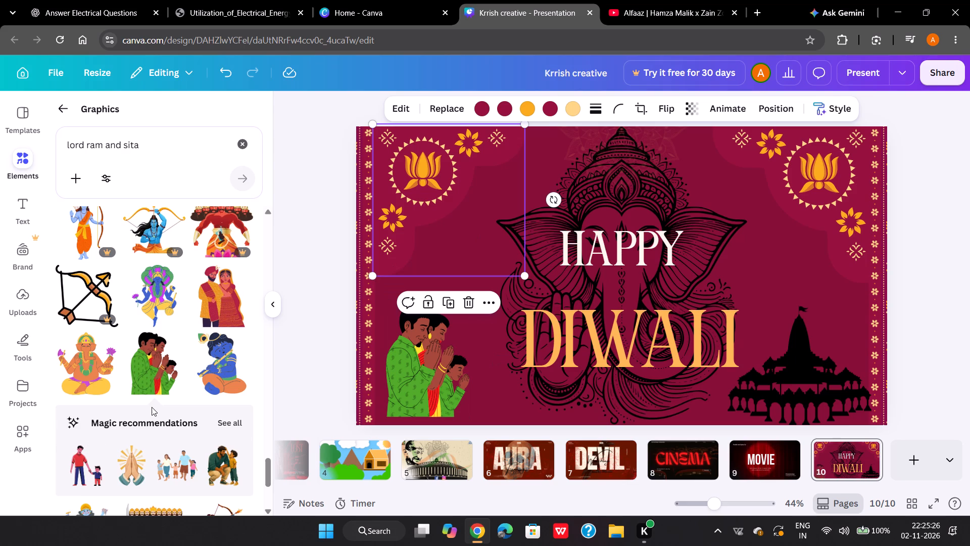
Check further "lord ram and sita" graphics for an alternative to the praying family.
scroll(152, 407, down, 2)
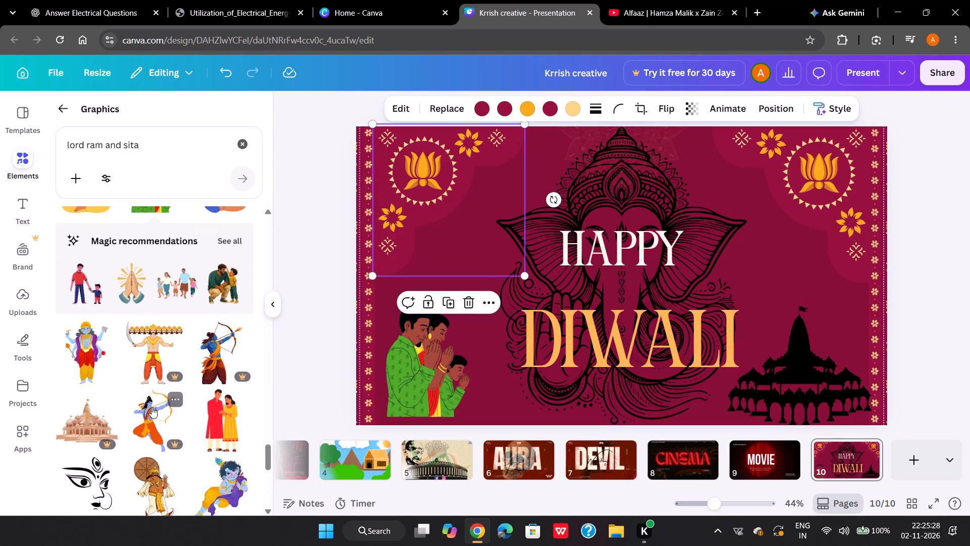
scroll(152, 407, down, 3)
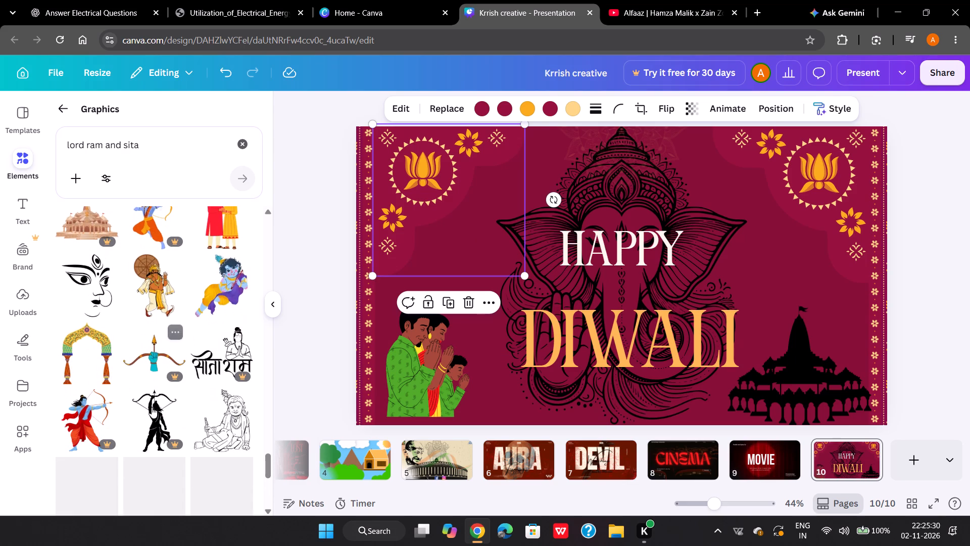
scroll(152, 407, down, 2)
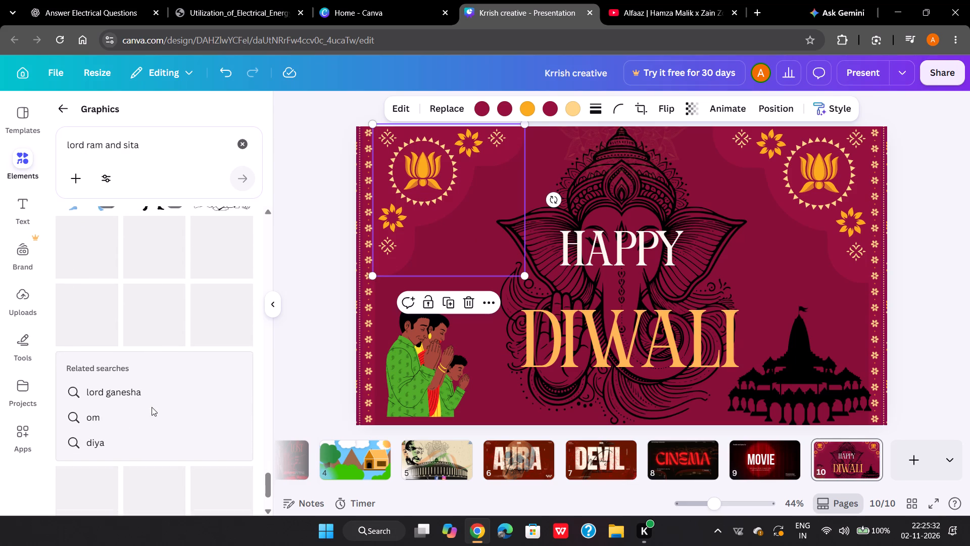
scroll(152, 407, down, 1)
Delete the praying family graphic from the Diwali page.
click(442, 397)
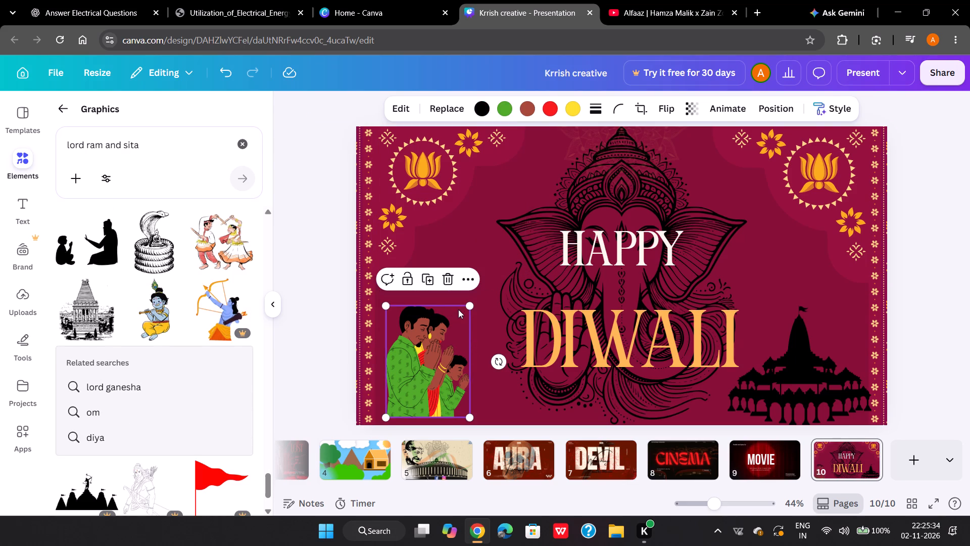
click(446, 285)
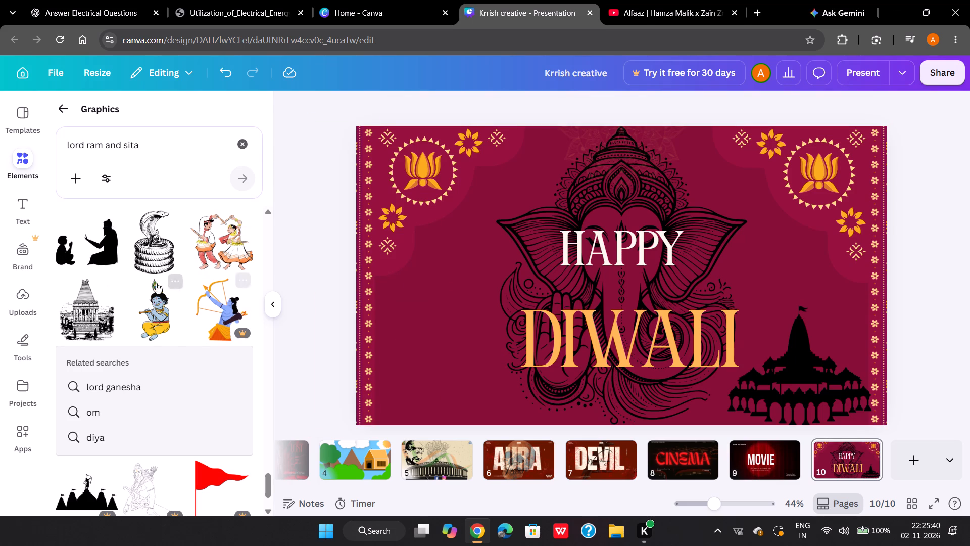
Find the black line-art couple among the "lord ram and sita" graphics and add it to the Diwali page.
scroll(140, 314, down, 1)
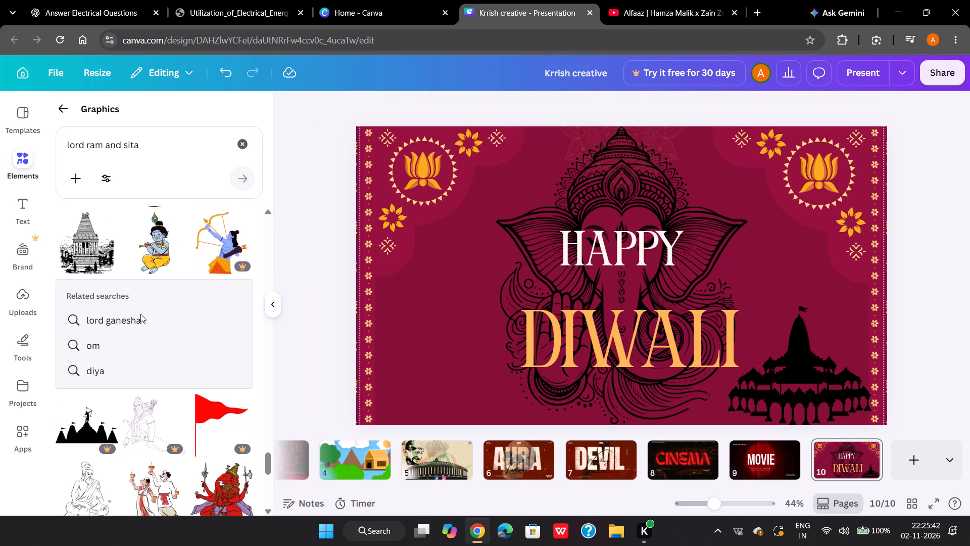
scroll(140, 314, down, 3)
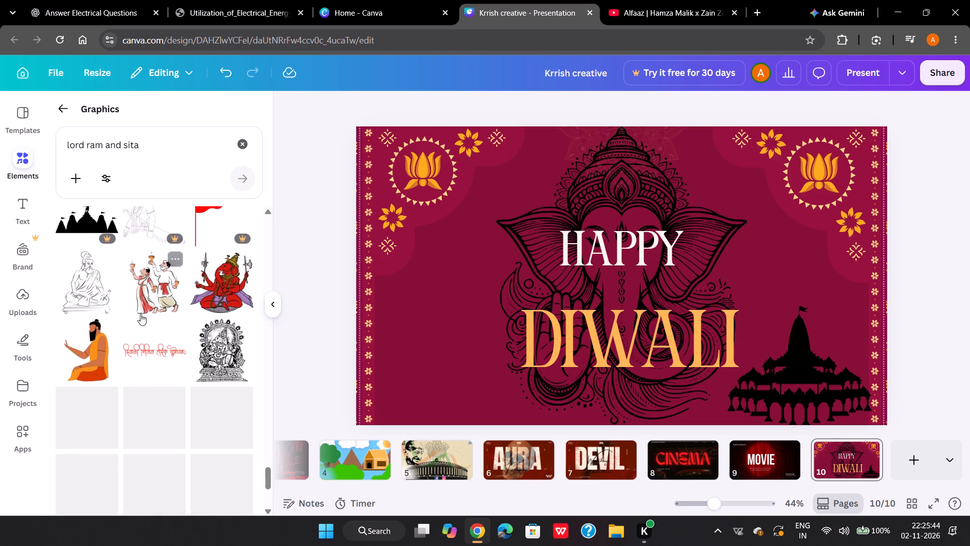
scroll(140, 314, down, 2)
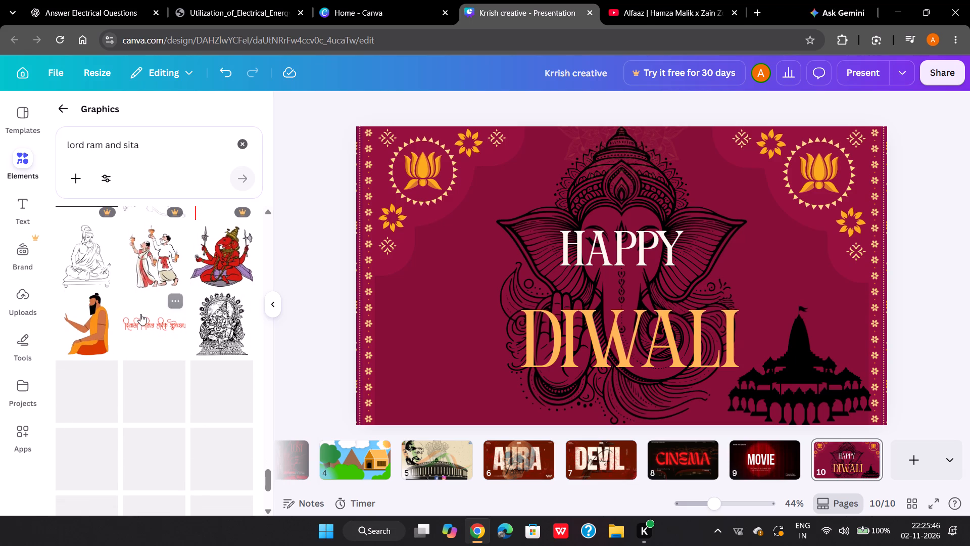
scroll(140, 314, down, 3)
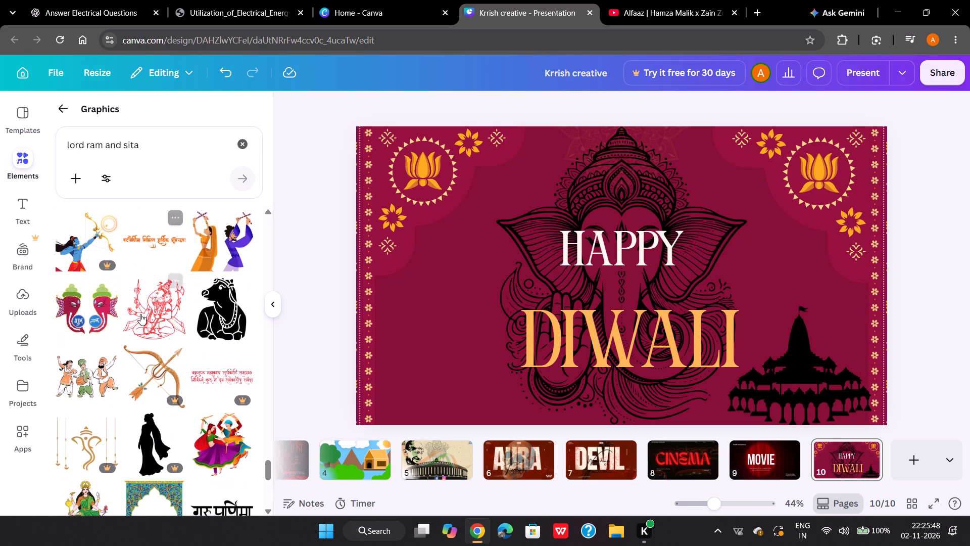
scroll(140, 314, down, 4)
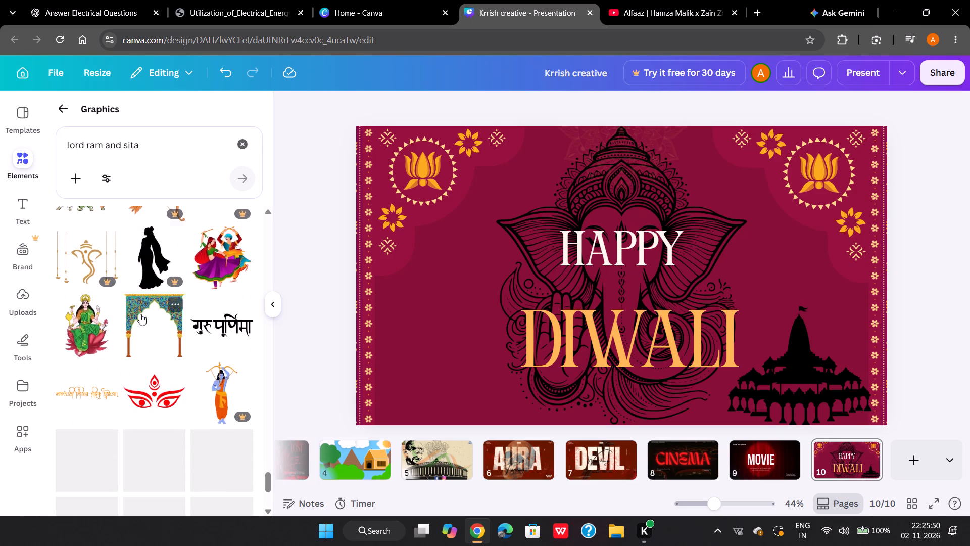
scroll(140, 314, down, 4)
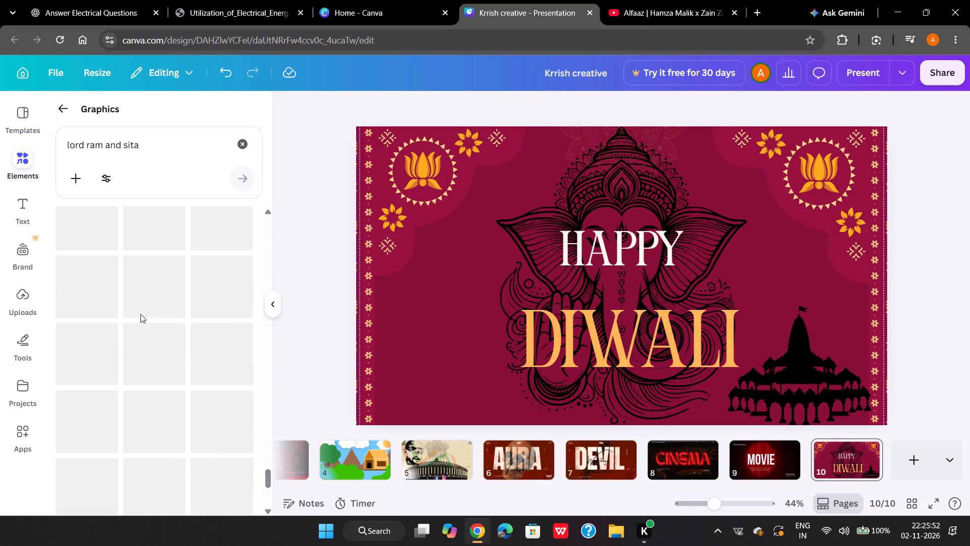
scroll(140, 314, up, 3)
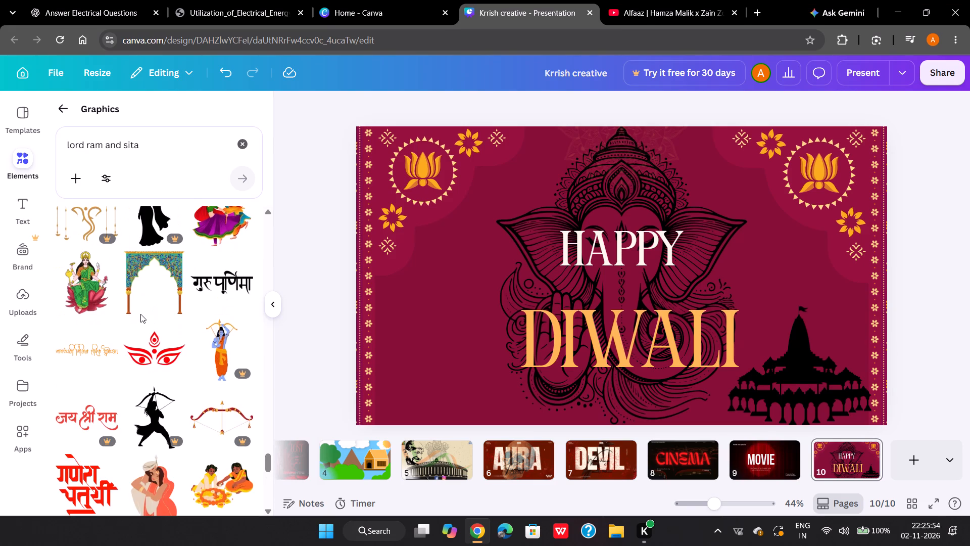
scroll(140, 314, down, 3)
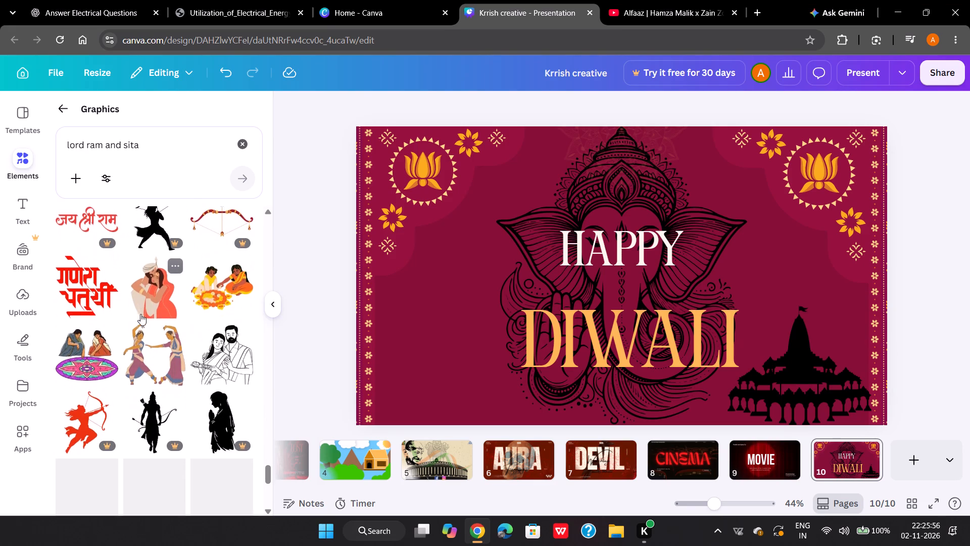
scroll(140, 314, down, 1)
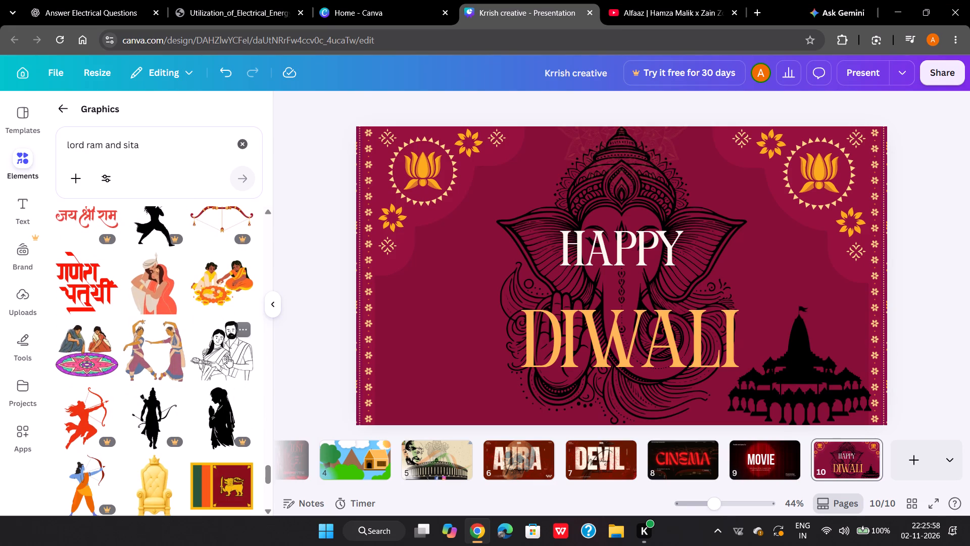
click(227, 355)
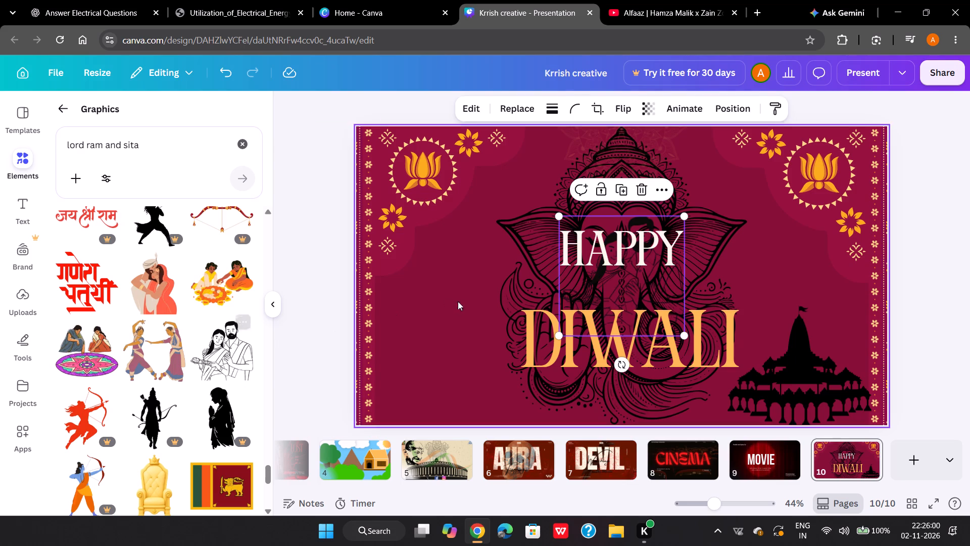
Move the line-art couple to the page's lower-left corner beside the floral border, with its base at the page's bottom edge.
drag(602, 288, 433, 334)
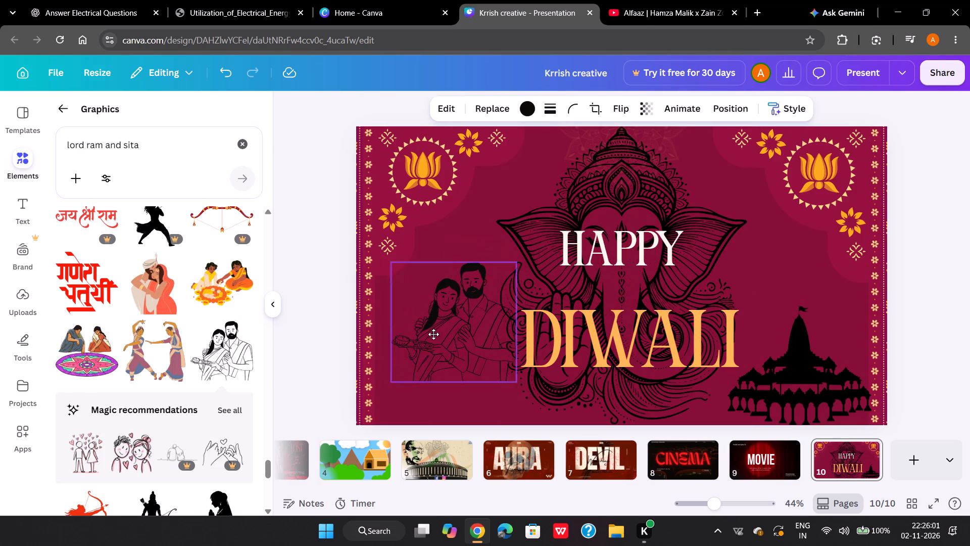
drag(433, 334, 416, 366)
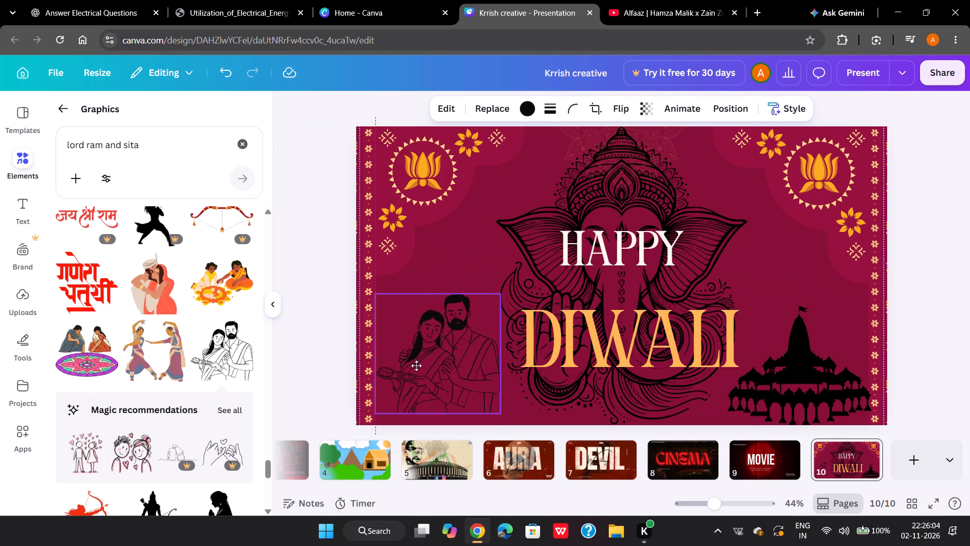
drag(416, 366, 415, 371)
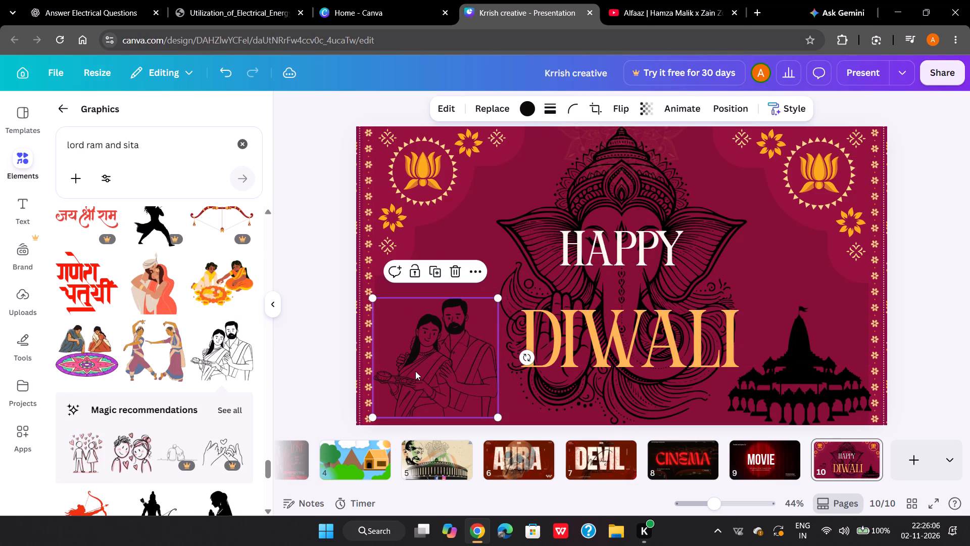
click(415, 371)
drag(415, 371, 415, 383)
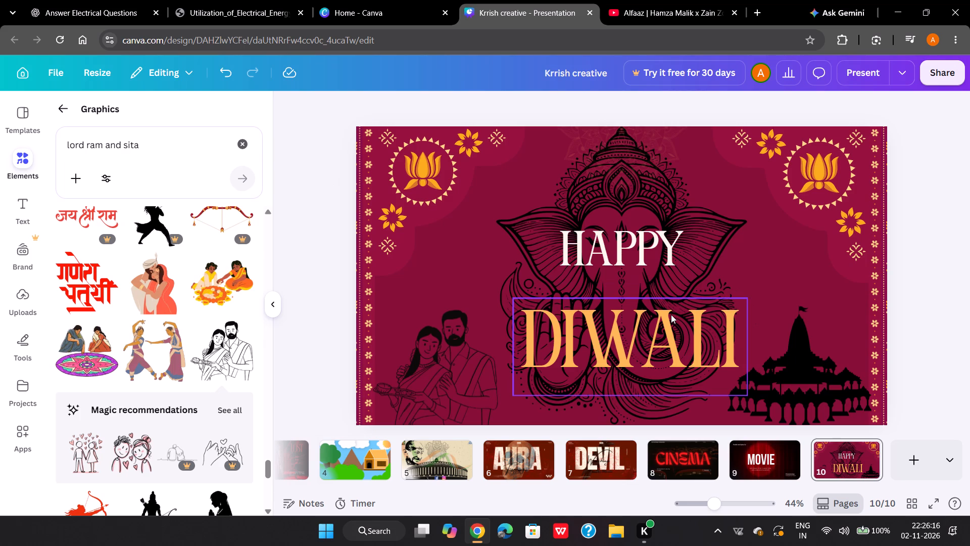
Reposition the DIWALI heading slightly lower, centred horizontally on the page between the couple and the temple.
drag(671, 314, 814, 314)
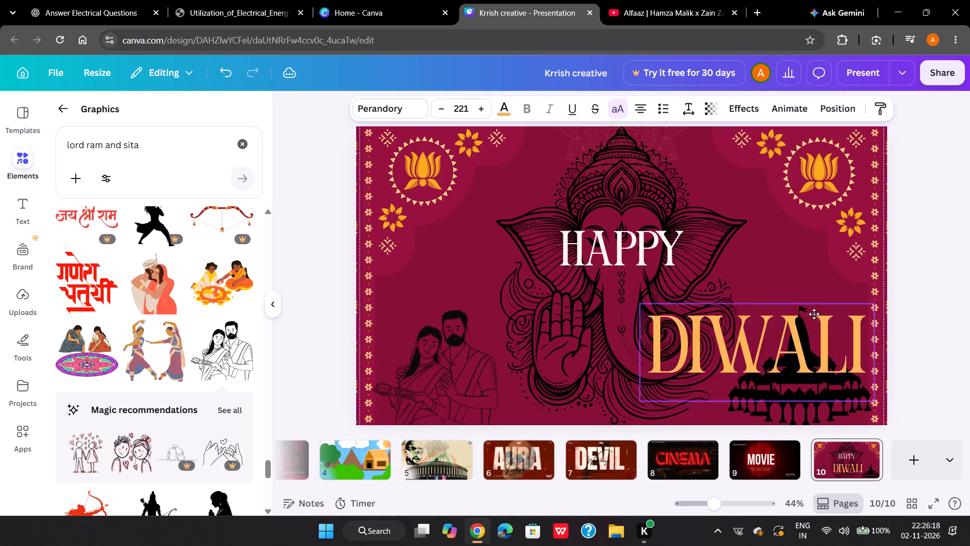
drag(814, 314, 768, 293)
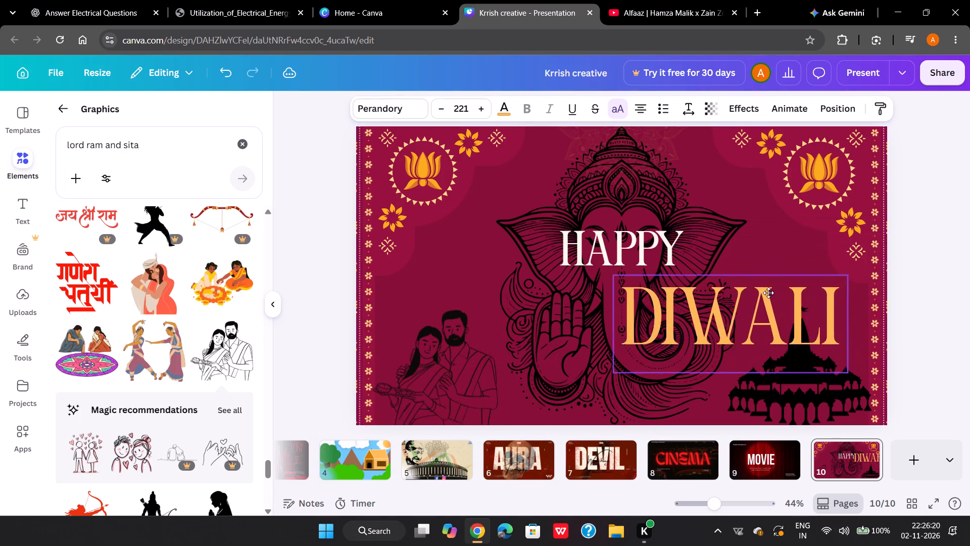
drag(768, 293, 664, 320)
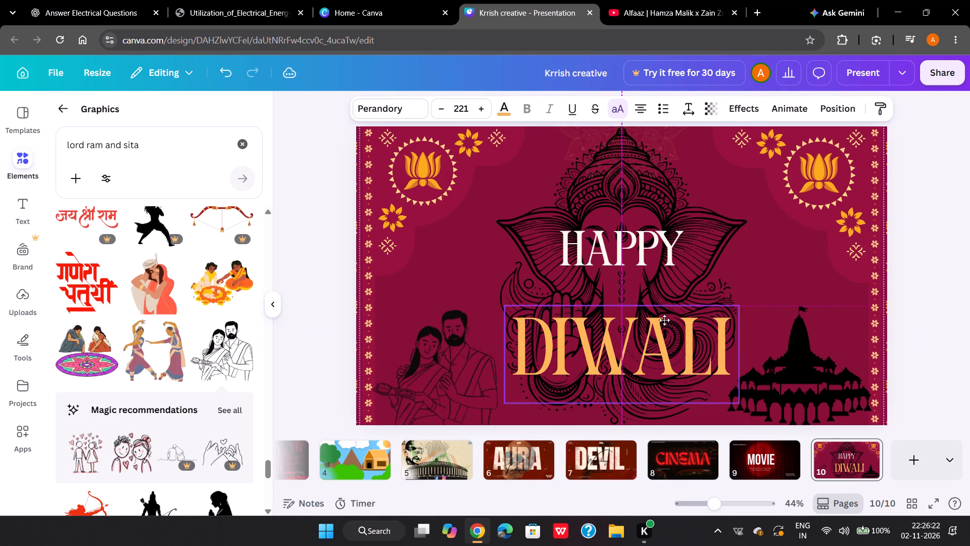
drag(664, 320, 664, 320)
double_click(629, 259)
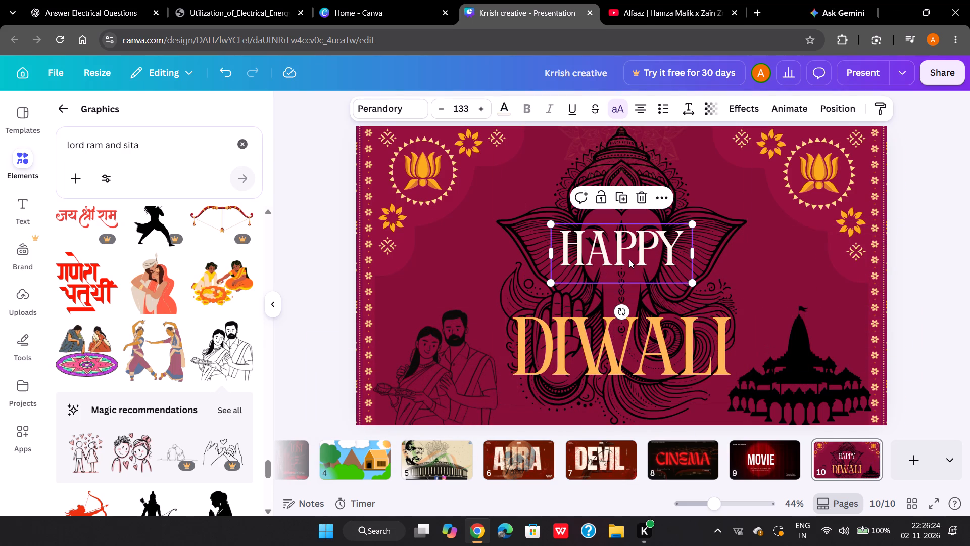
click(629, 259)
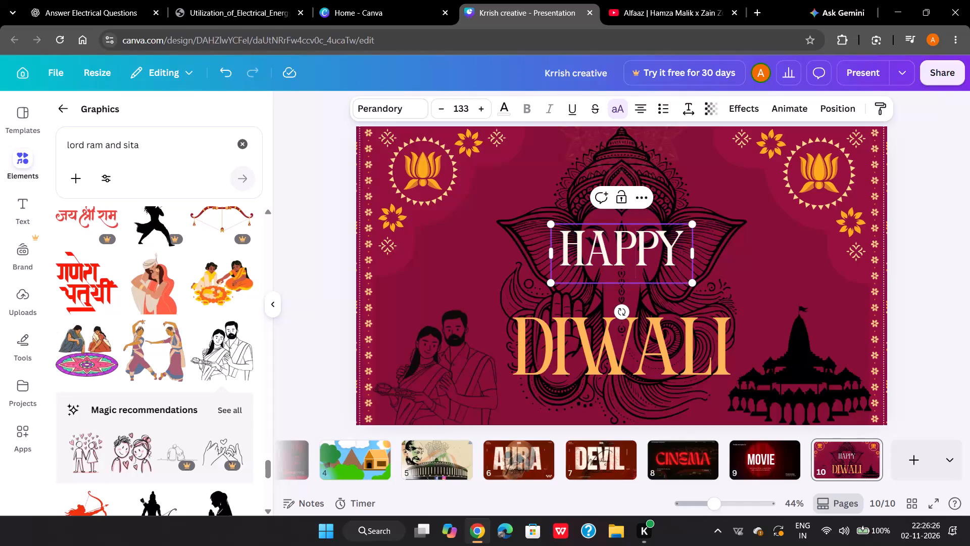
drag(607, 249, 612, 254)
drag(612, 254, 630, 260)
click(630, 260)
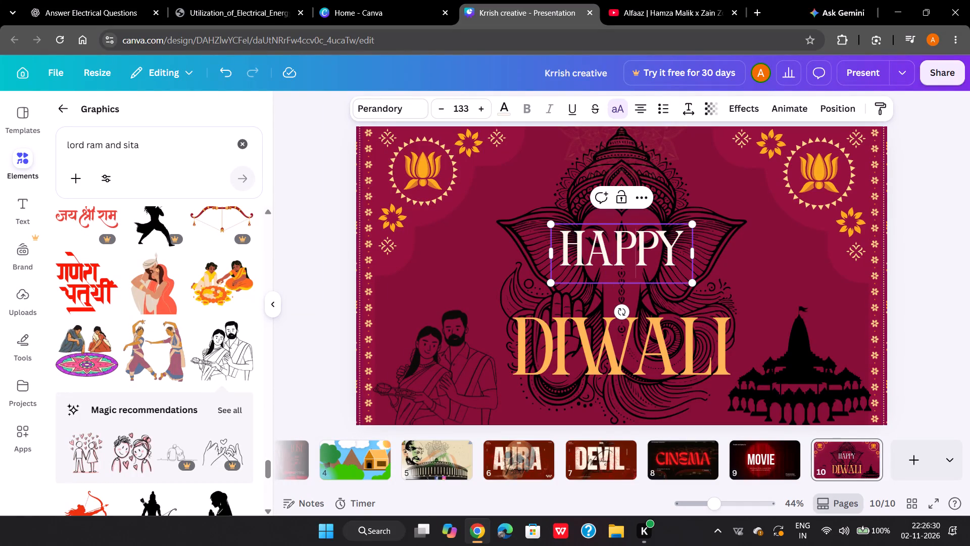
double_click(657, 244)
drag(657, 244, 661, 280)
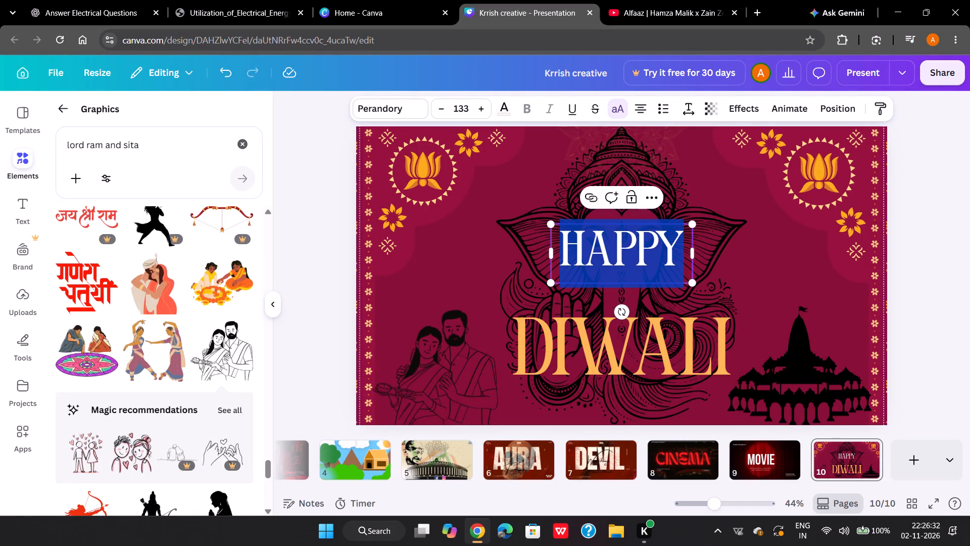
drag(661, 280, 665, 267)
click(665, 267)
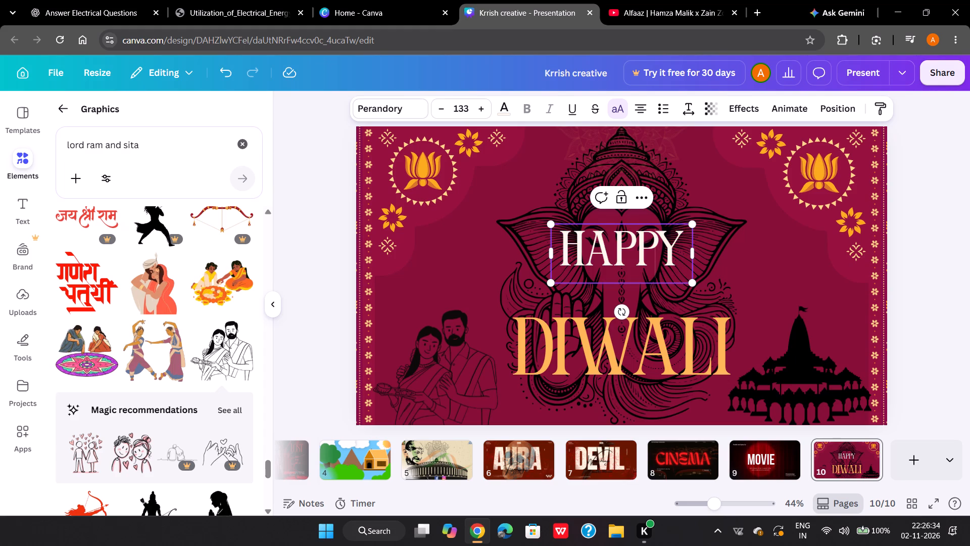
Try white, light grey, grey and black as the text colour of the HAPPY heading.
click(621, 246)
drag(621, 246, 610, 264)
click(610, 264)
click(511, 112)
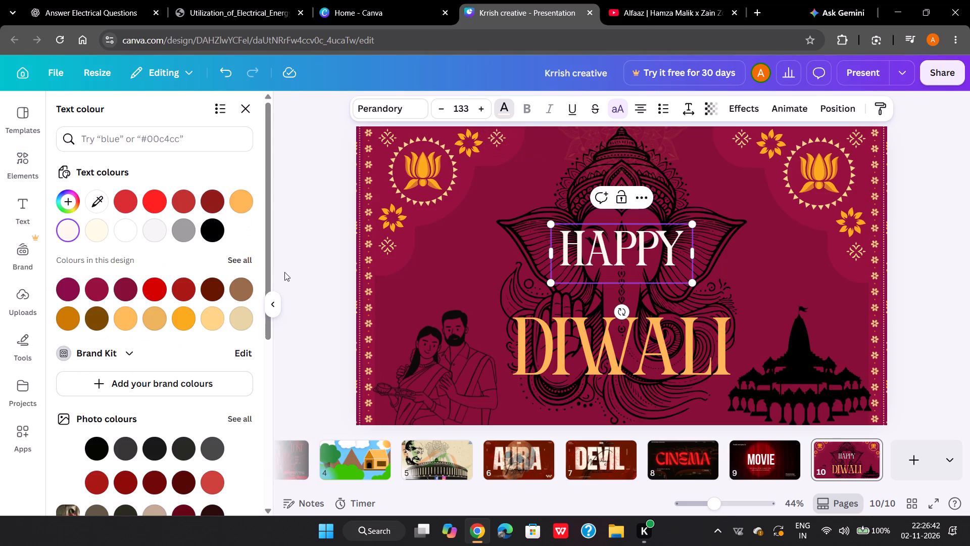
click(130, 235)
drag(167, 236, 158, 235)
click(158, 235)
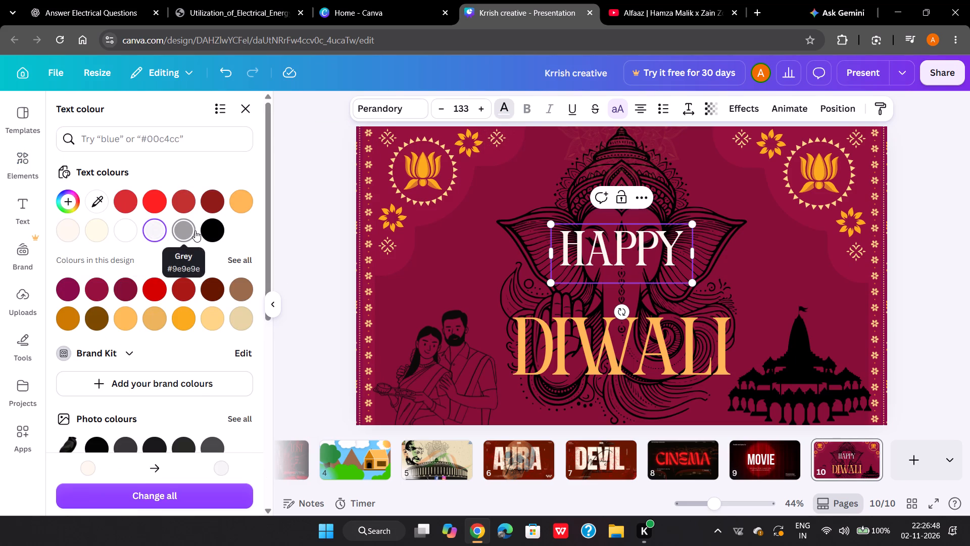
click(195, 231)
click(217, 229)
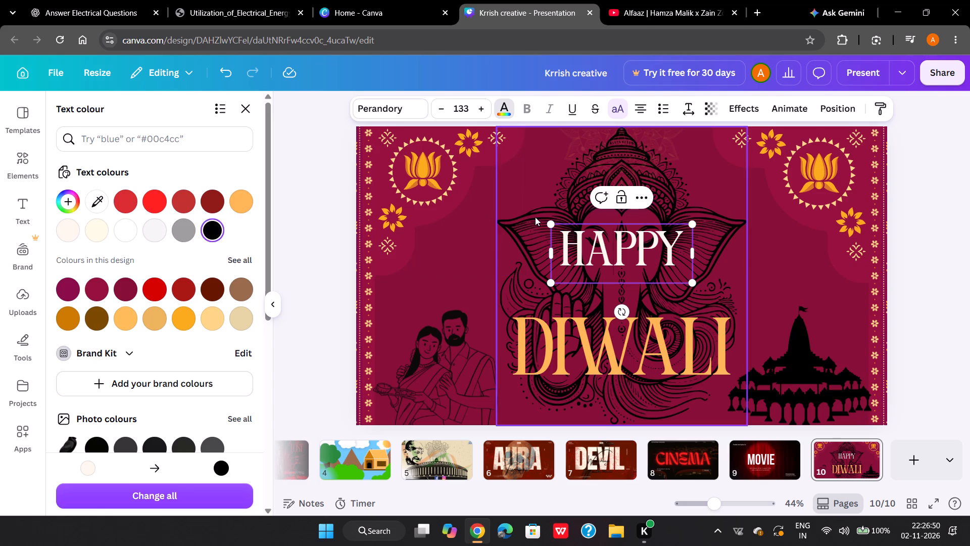
Select the whole word HAPPY and set its text colour to grey #9e9e9e.
drag(678, 247, 678, 246)
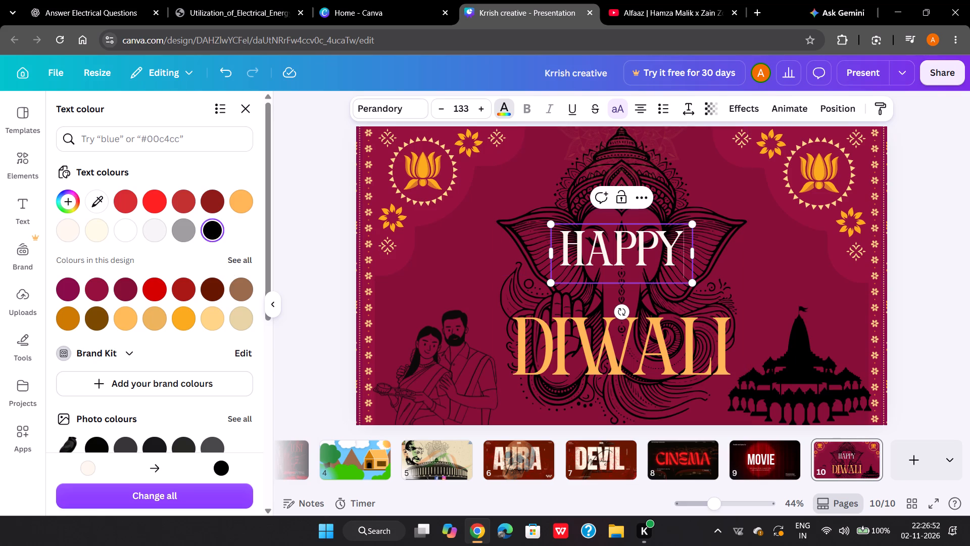
drag(678, 246, 514, 248)
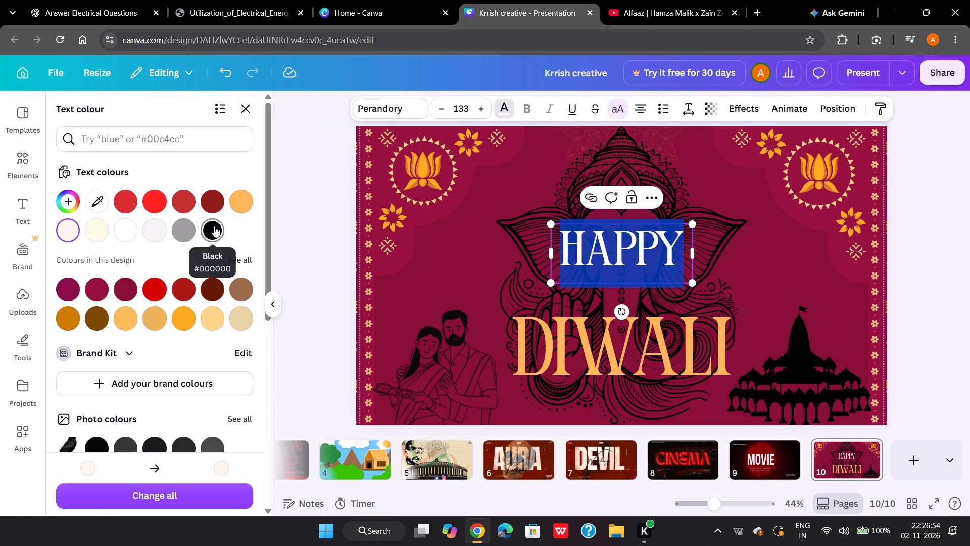
click(214, 226)
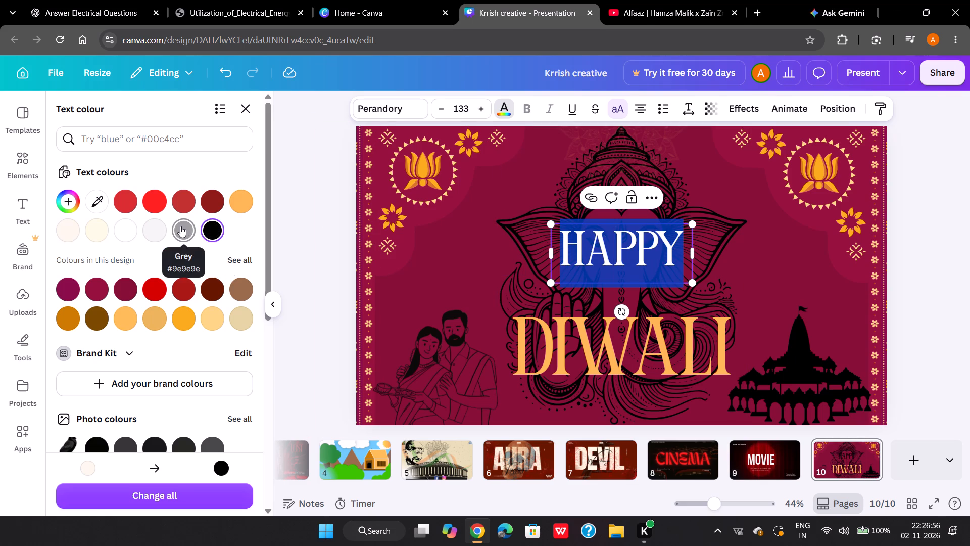
click(180, 226)
drag(627, 229, 517, 243)
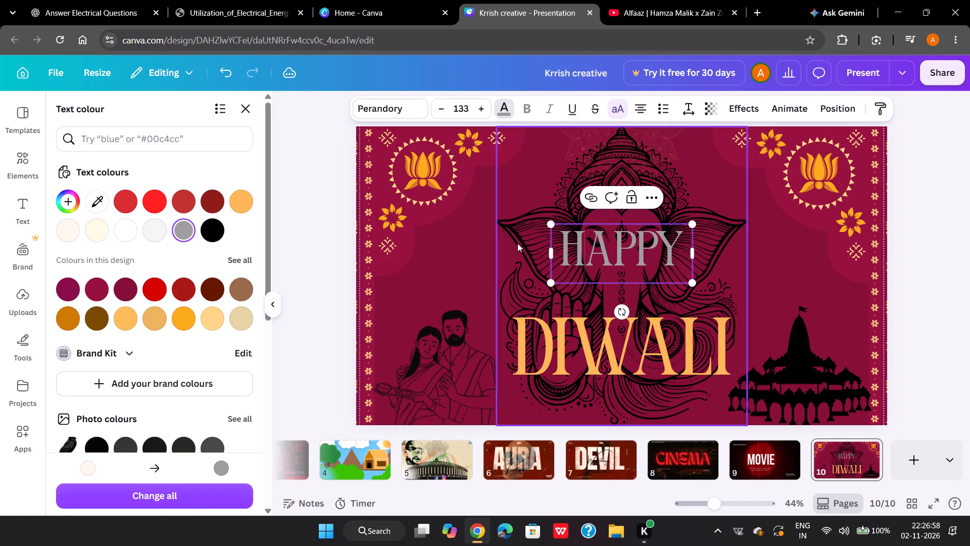
drag(517, 243, 326, 303)
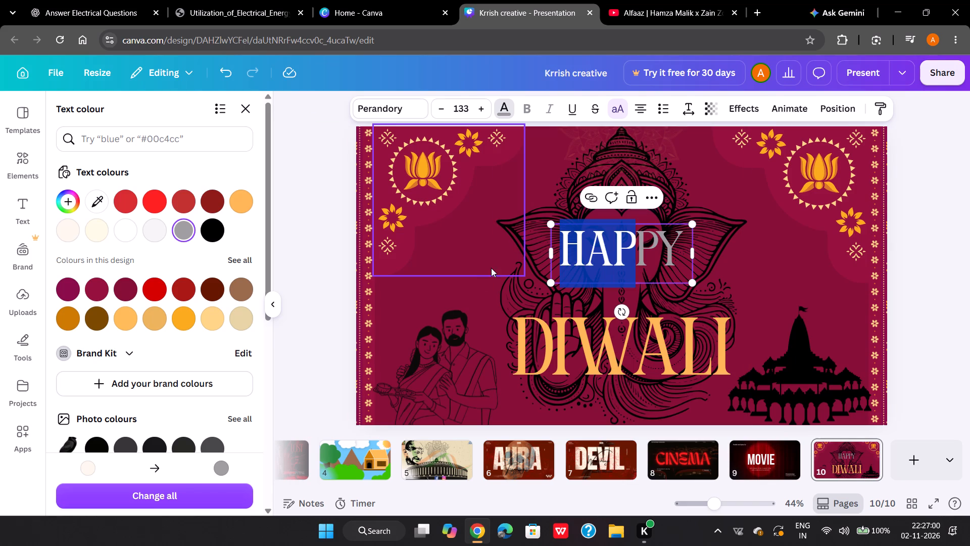
click(483, 267)
click(449, 239)
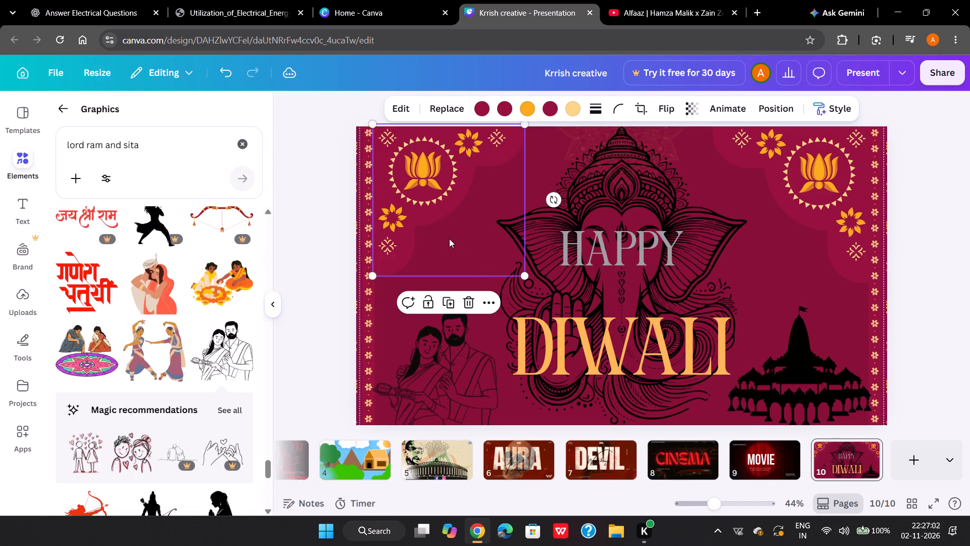
Compare brown and maroon design colours on the HAPPY heading, and set its text colour to orange #faab1b.
click(639, 250)
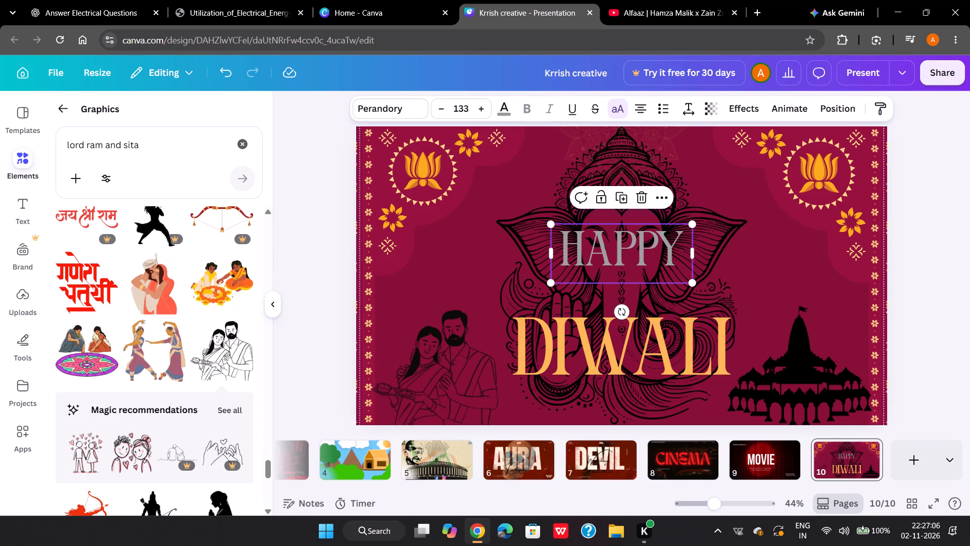
click(503, 113)
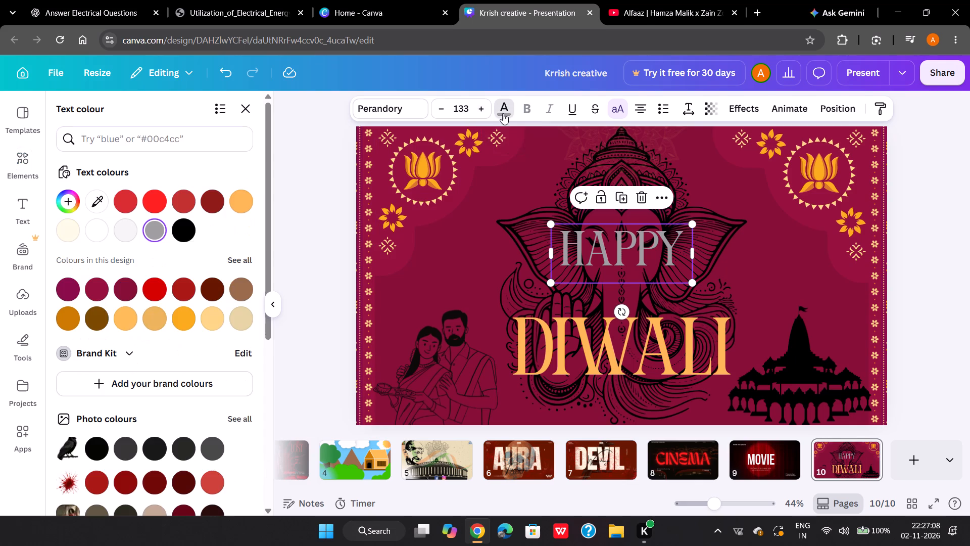
click(103, 317)
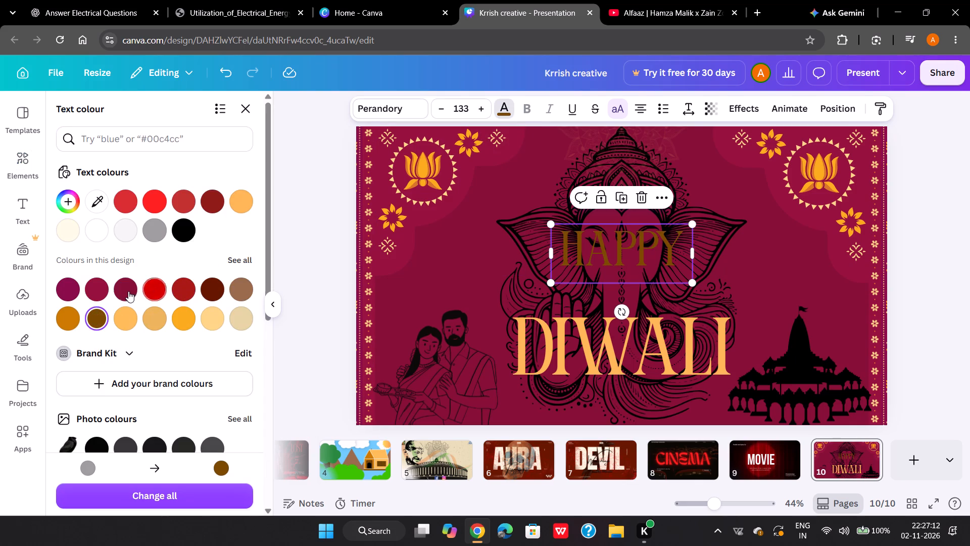
click(127, 291)
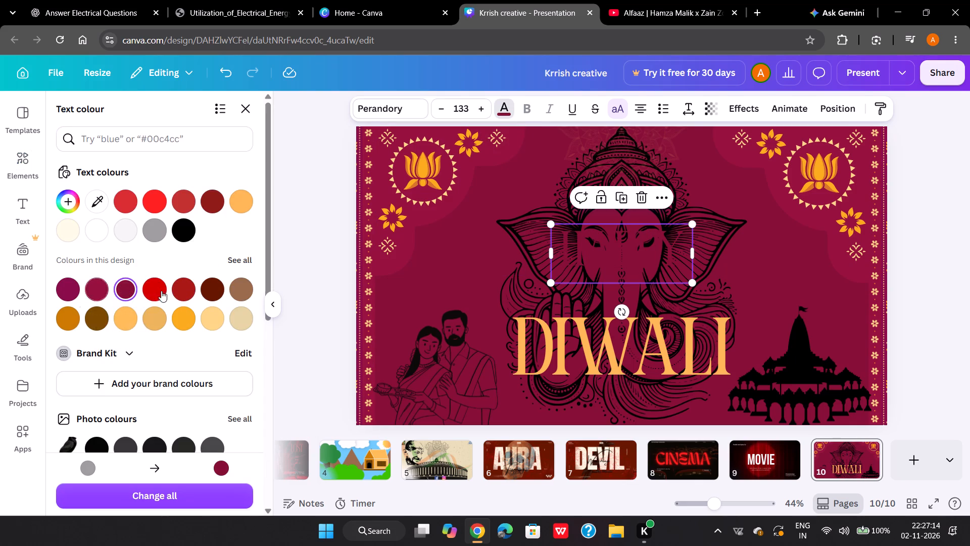
click(185, 310)
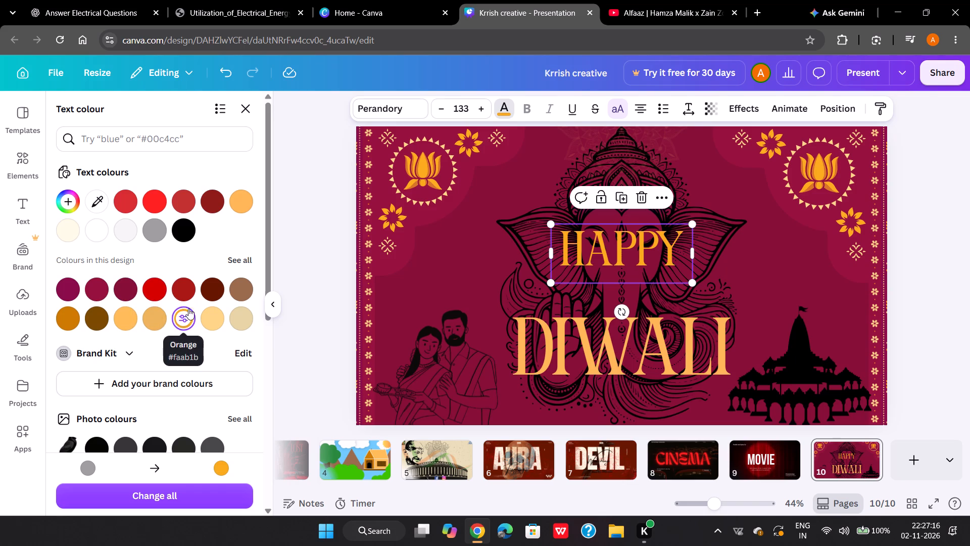
click(237, 286)
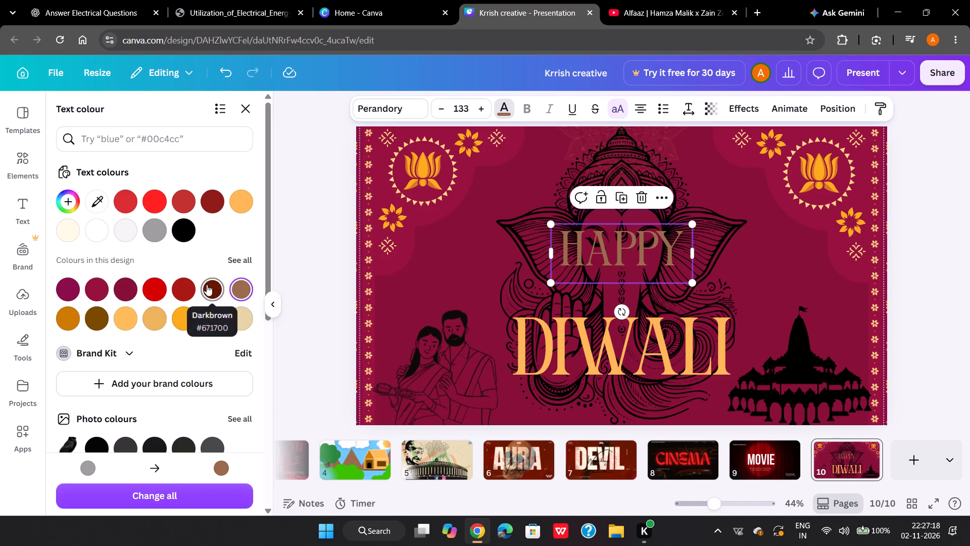
click(176, 312)
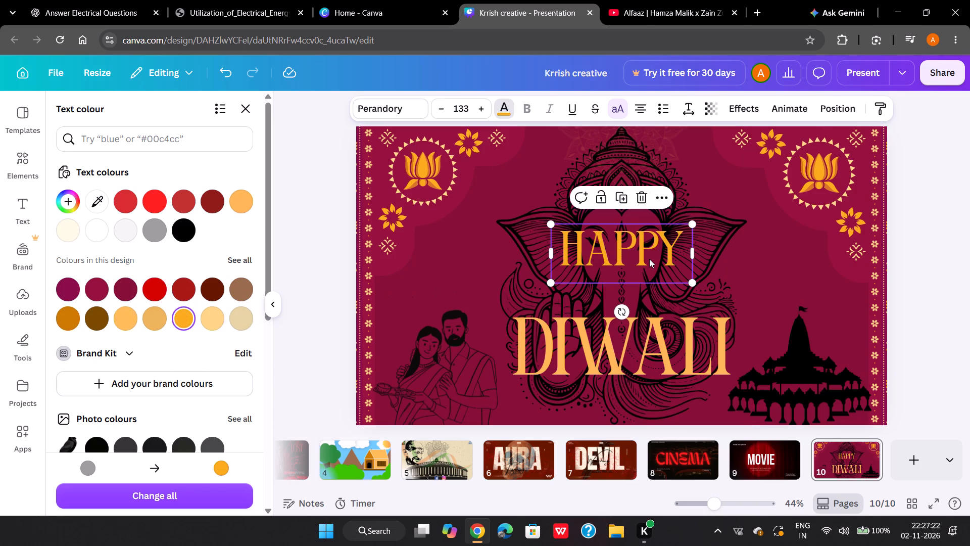
Move the HAPPY heading off Ganesha's face to the page's left side, directly above the line-art couple.
drag(649, 259, 489, 285)
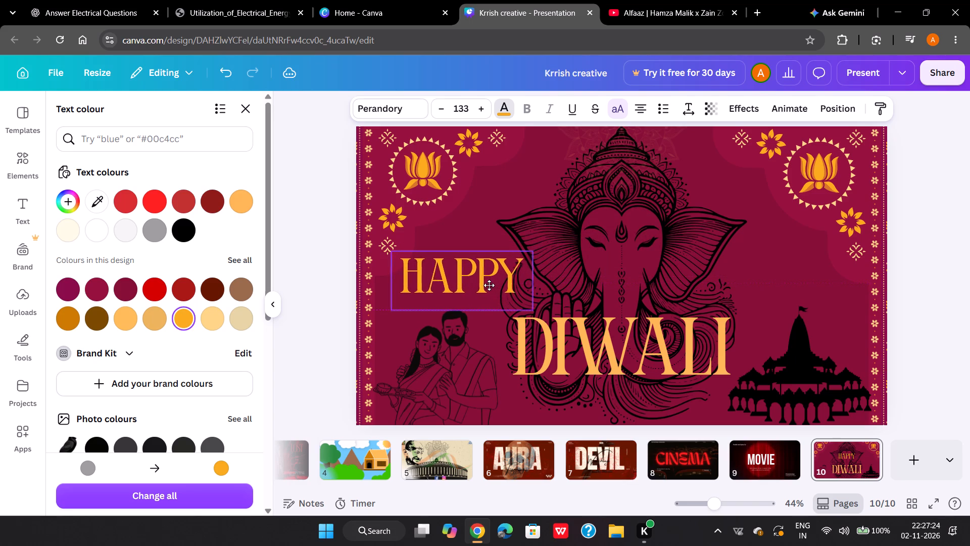
drag(489, 285, 474, 301)
Move the DIWALI heading off Ganesha's trunk to the page's right side, above the temple, inside the floral border.
drag(661, 324, 847, 262)
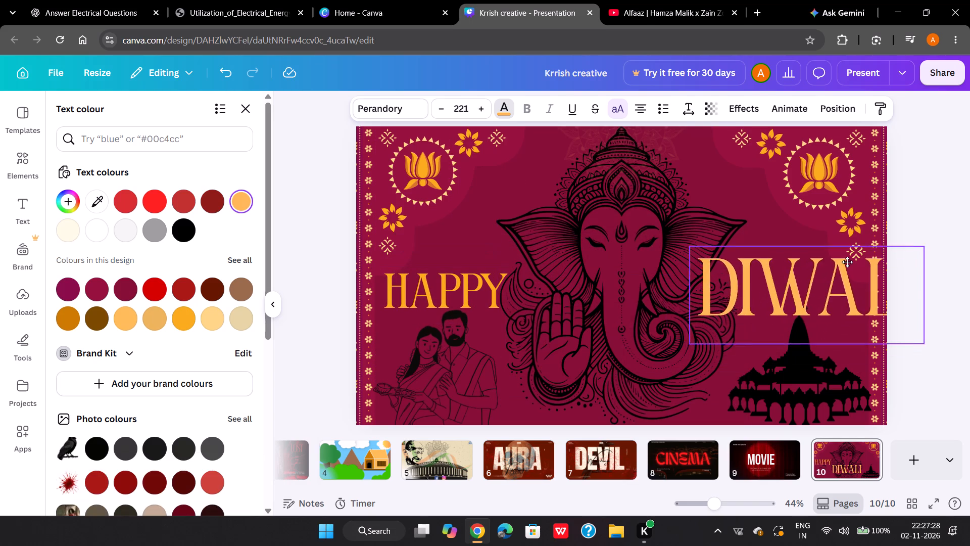
drag(847, 262, 799, 272)
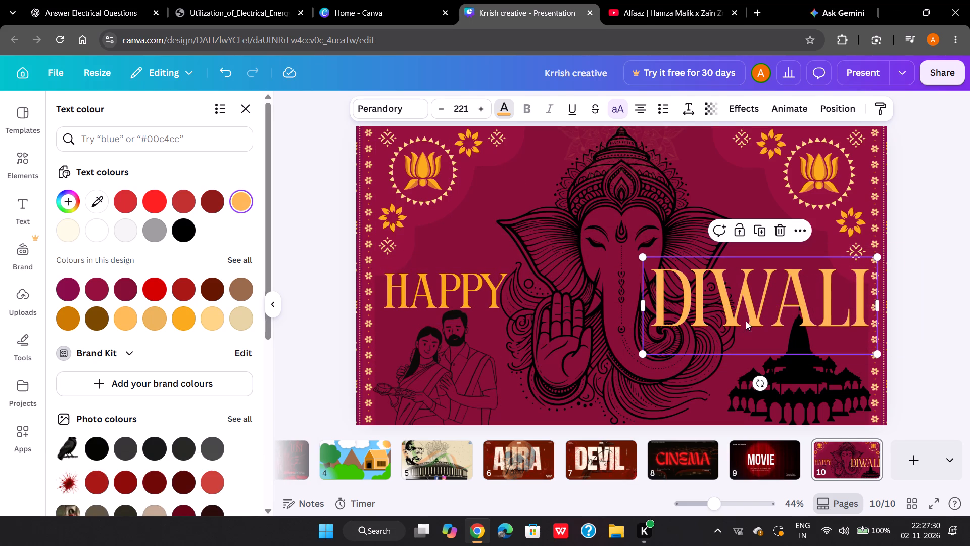
Shrink the DIWALI heading to font size 131 so it fits between the Ganesha and the right floral border.
drag(877, 261, 824, 279)
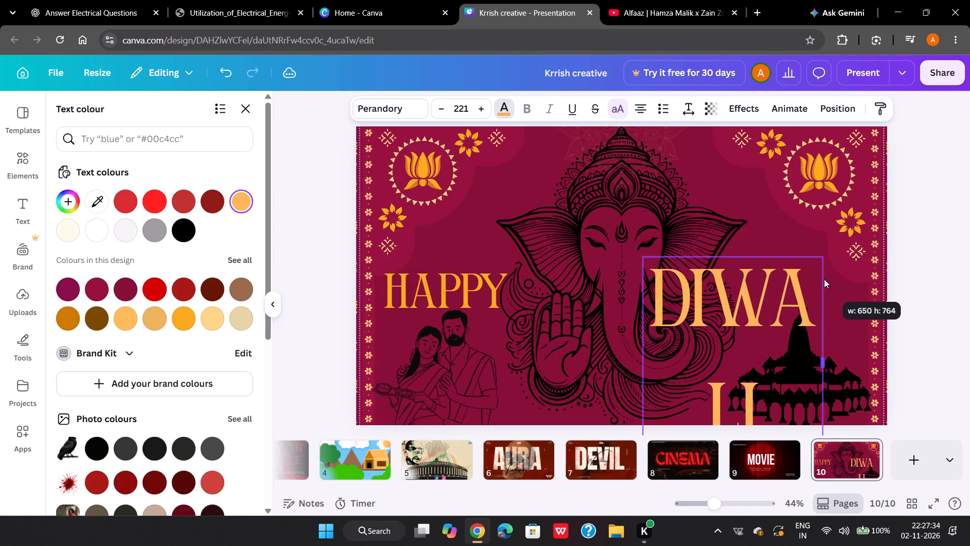
drag(824, 279, 876, 272)
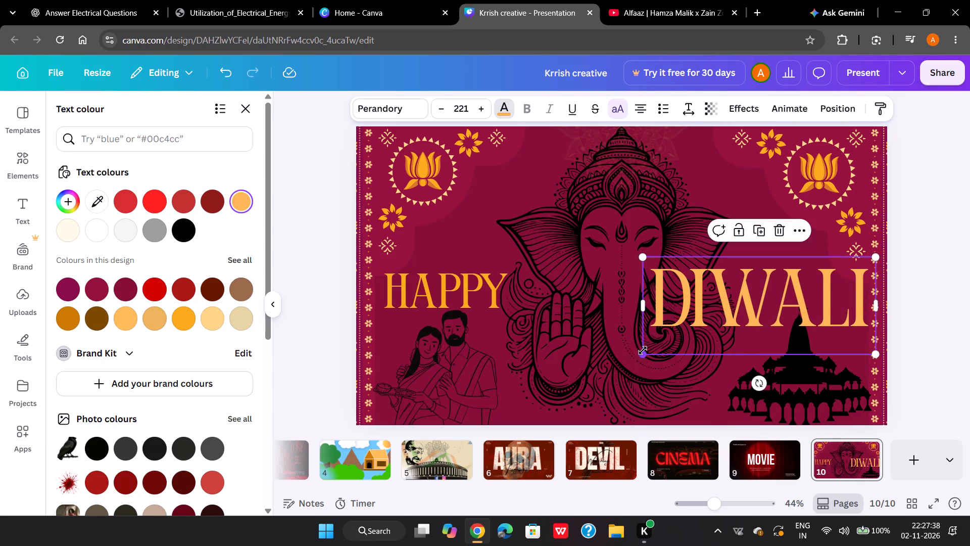
drag(643, 350, 649, 282)
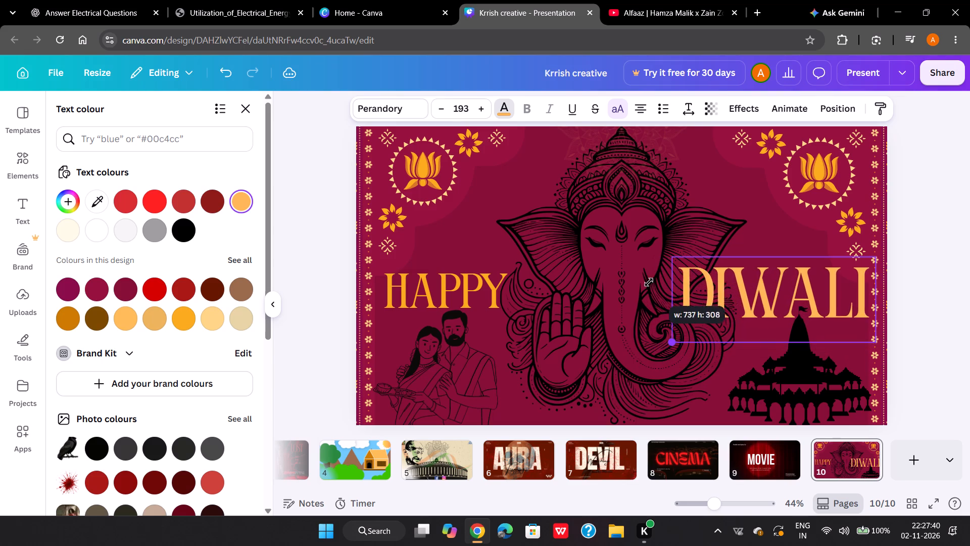
drag(649, 282, 638, 231)
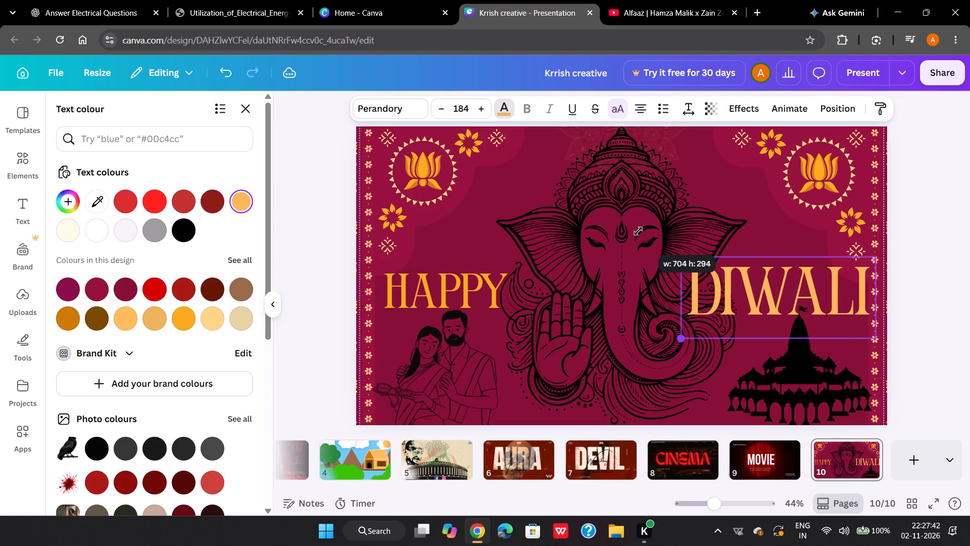
drag(638, 231, 656, 211)
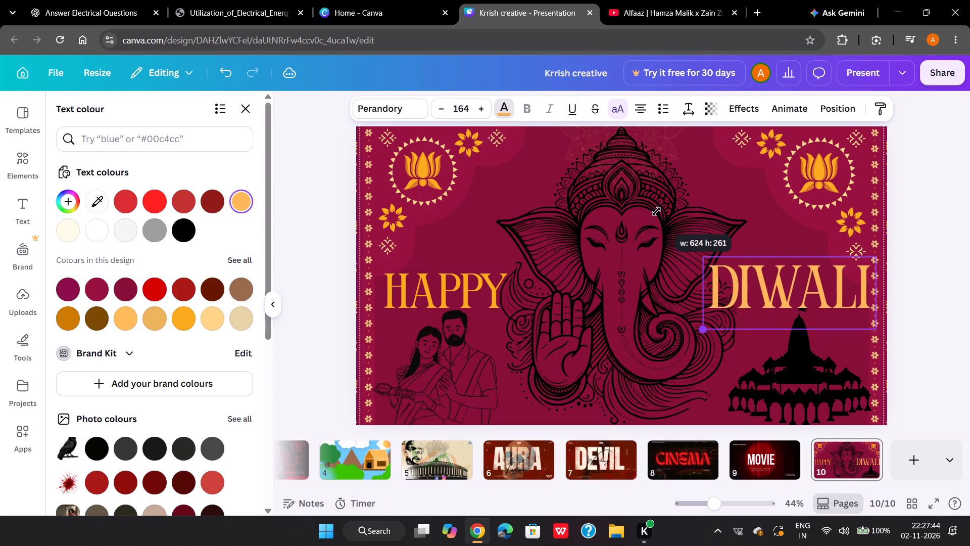
drag(656, 211, 666, 215)
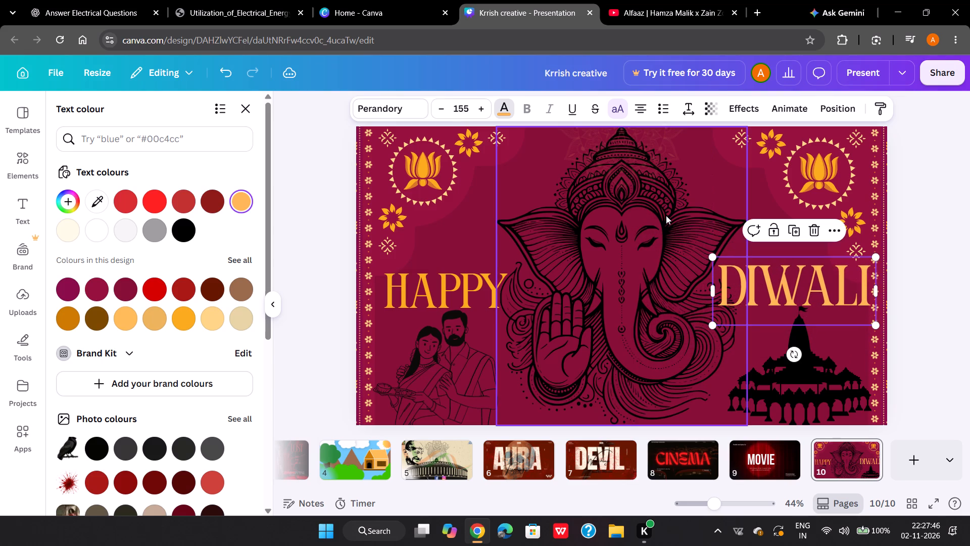
drag(712, 304, 713, 291)
drag(712, 322, 712, 295)
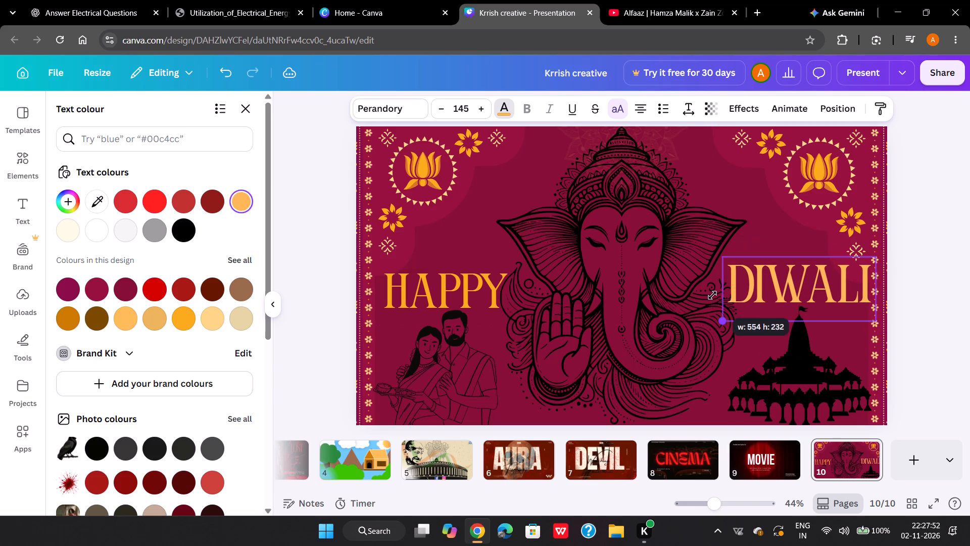
drag(712, 295, 719, 265)
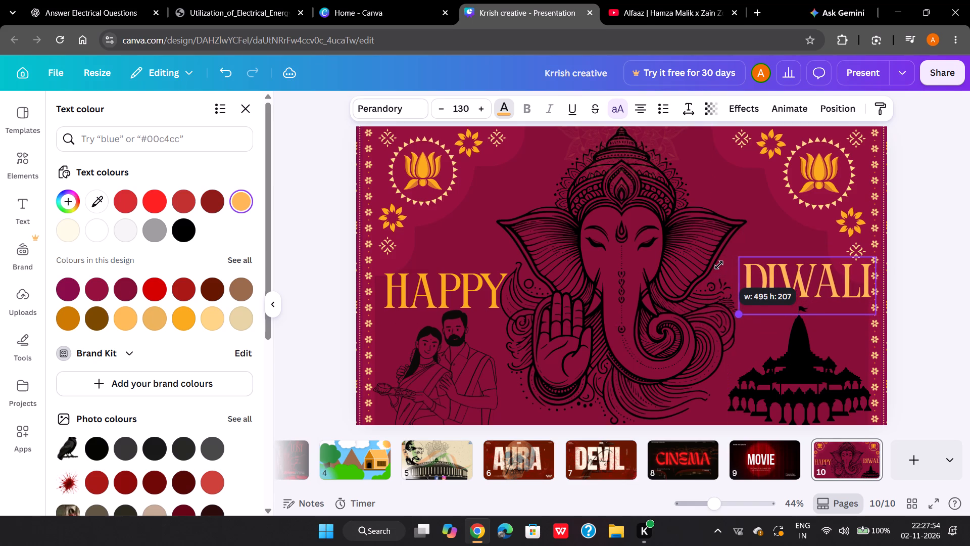
drag(719, 265, 719, 269)
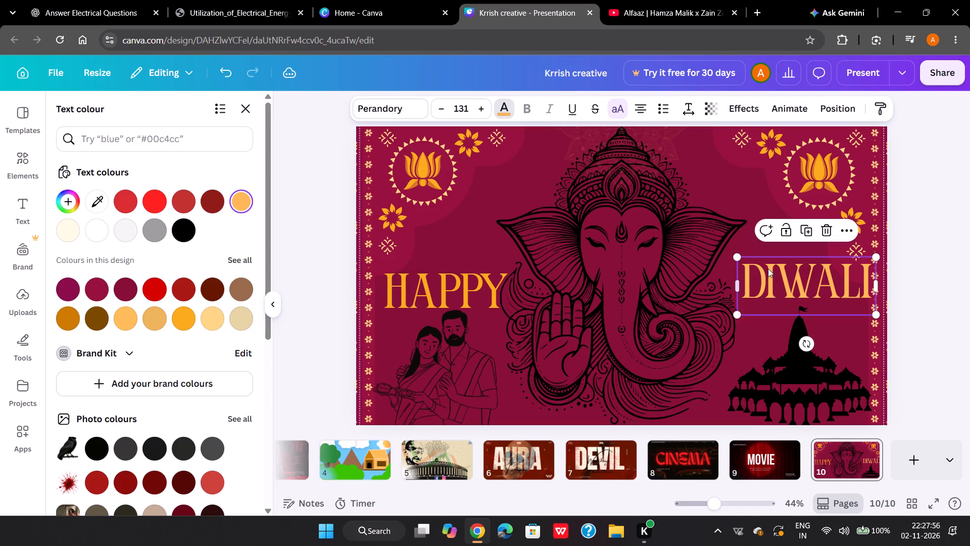
Position the DIWALI heading just above the temple silhouette, level with the HAPPY heading and clear of the right border.
drag(788, 269, 788, 278)
click(788, 278)
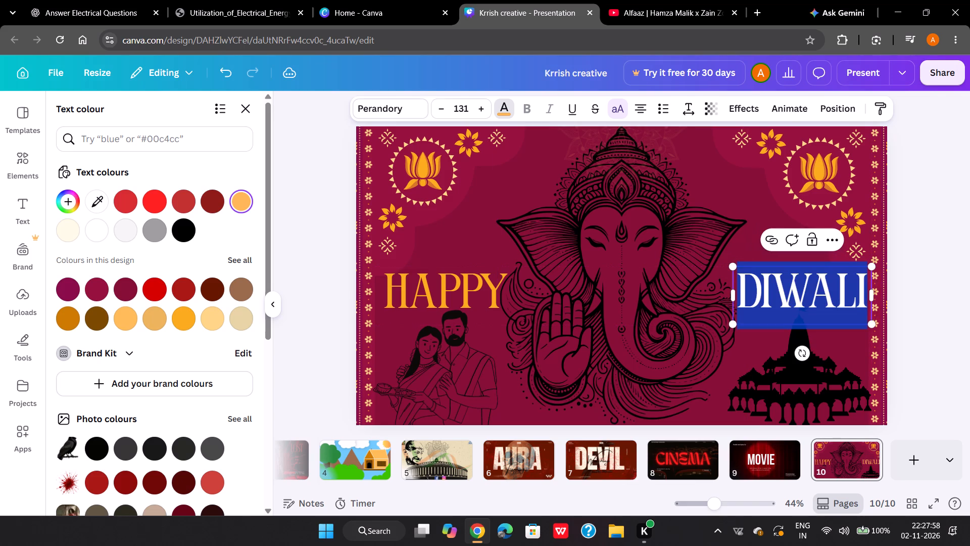
click(788, 278)
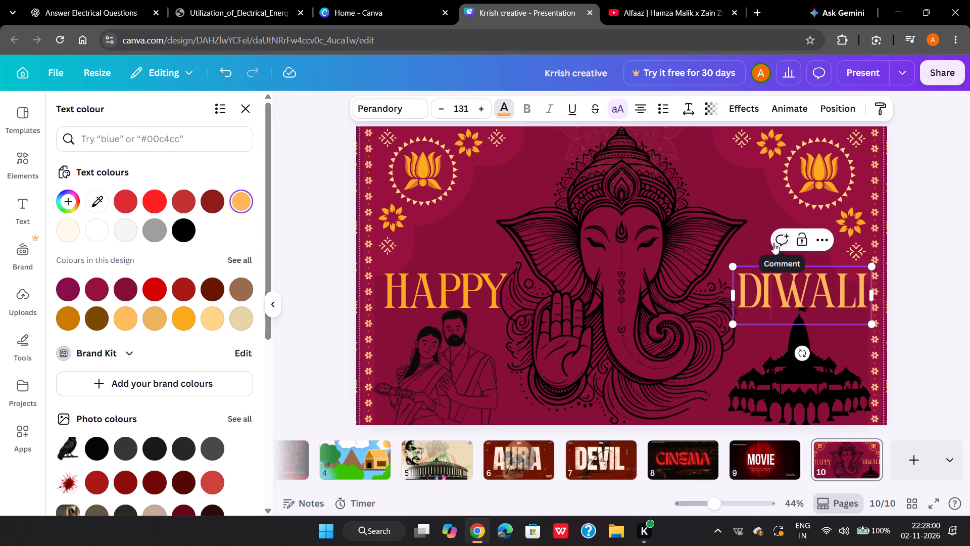
click(773, 243)
drag(772, 277, 771, 271)
drag(771, 271, 770, 271)
click(747, 242)
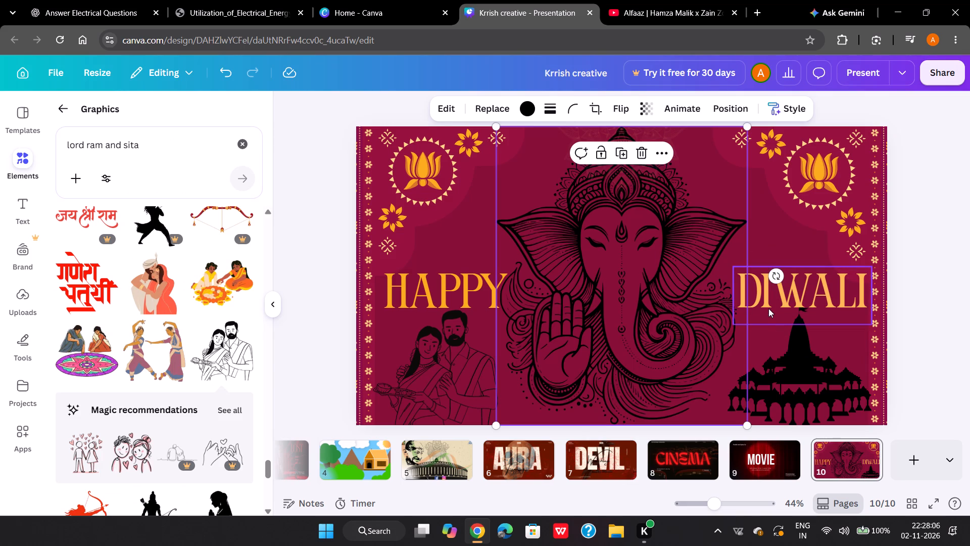
drag(768, 308, 769, 302)
click(731, 205)
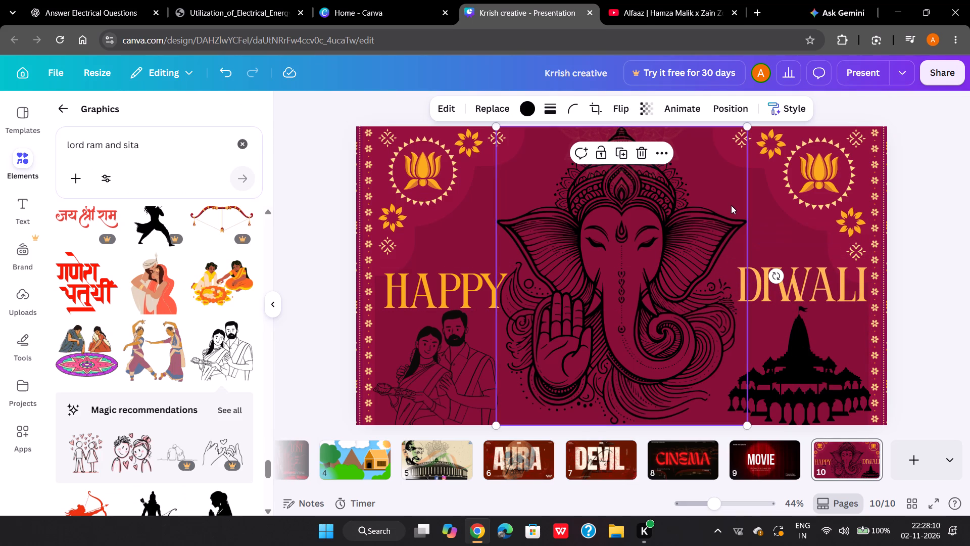
click(778, 224)
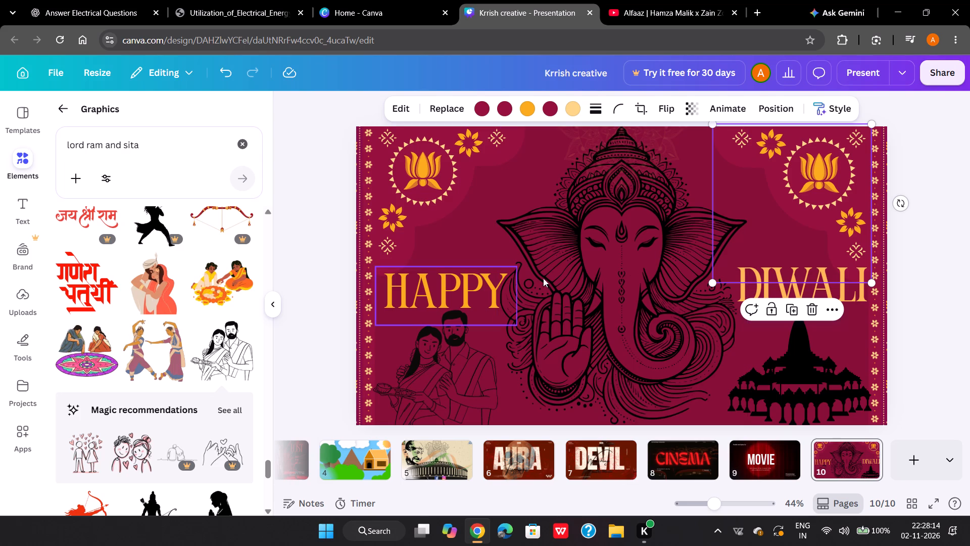
click(770, 275)
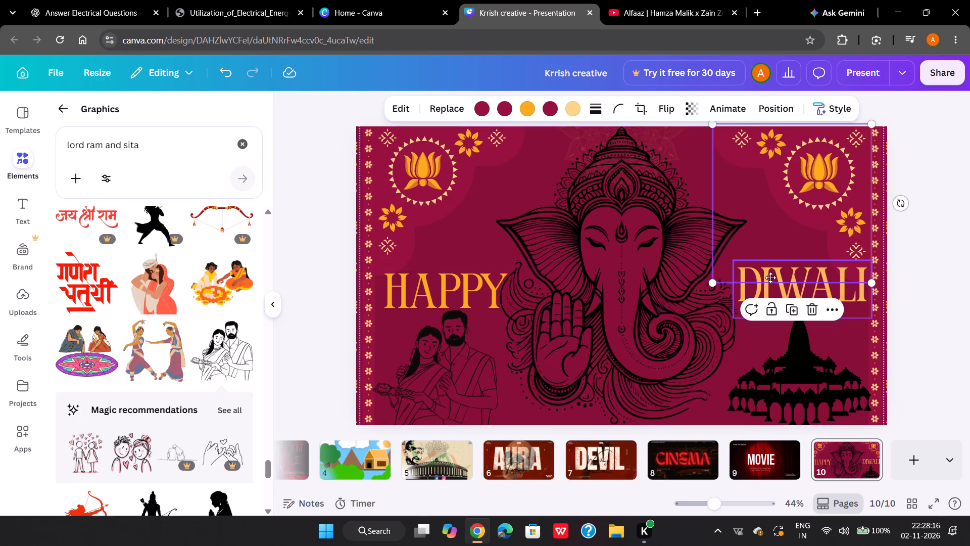
click(793, 290)
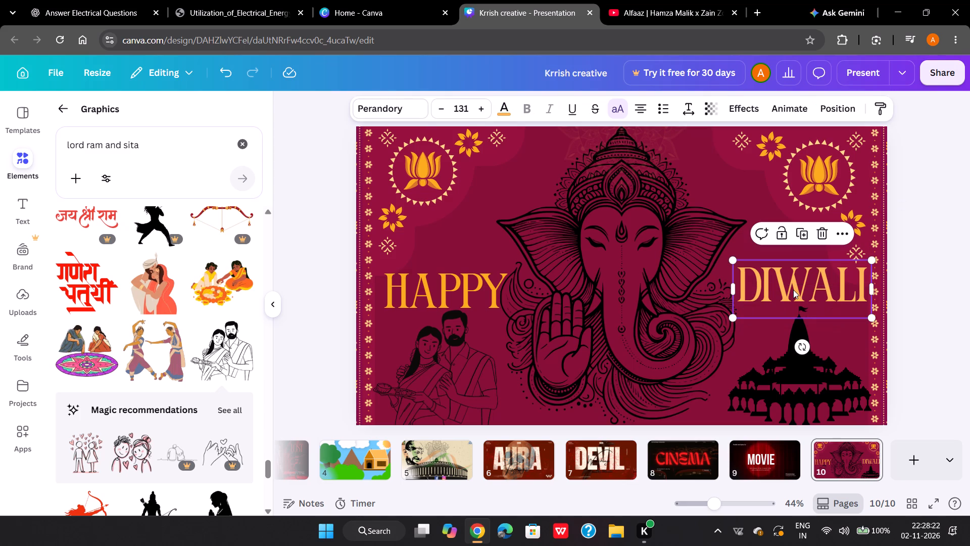
click(793, 290)
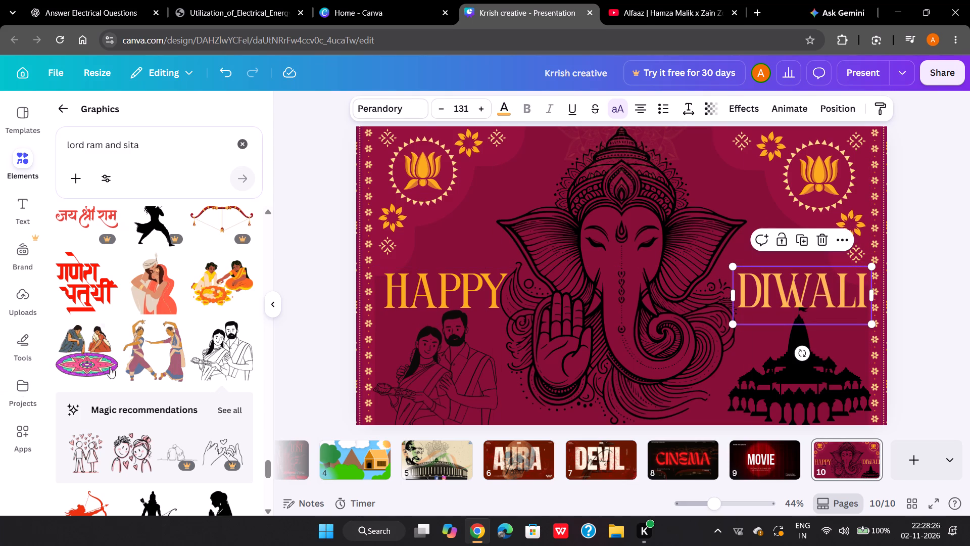
Turn off uppercase formatting for the DIWALI heading and check its letter and line spacing options.
scroll(479, 285, down, 1)
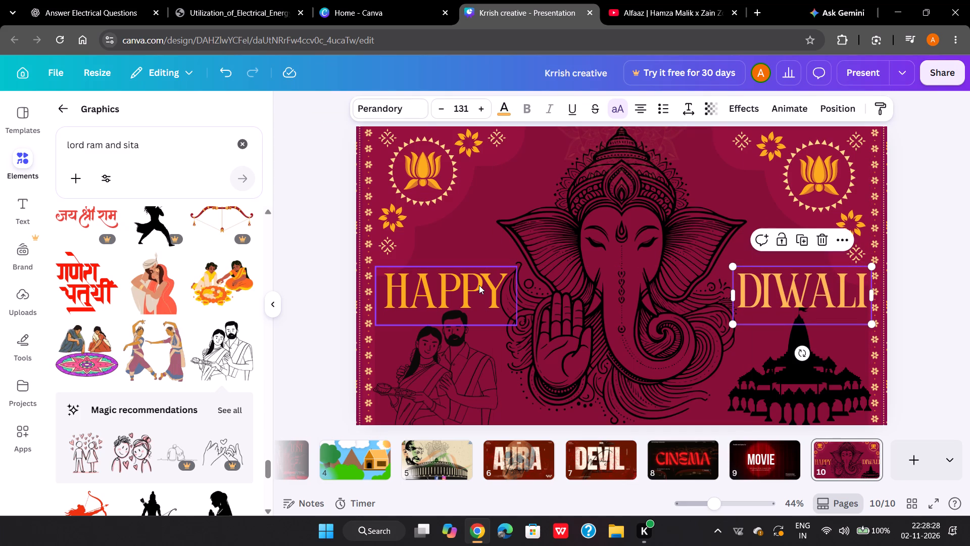
scroll(479, 285, down, 1)
click(615, 111)
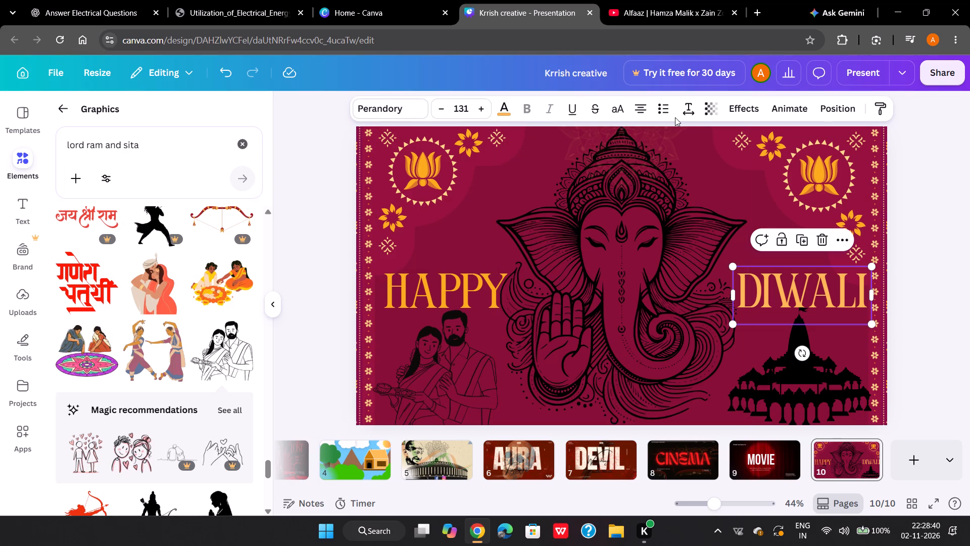
click(691, 111)
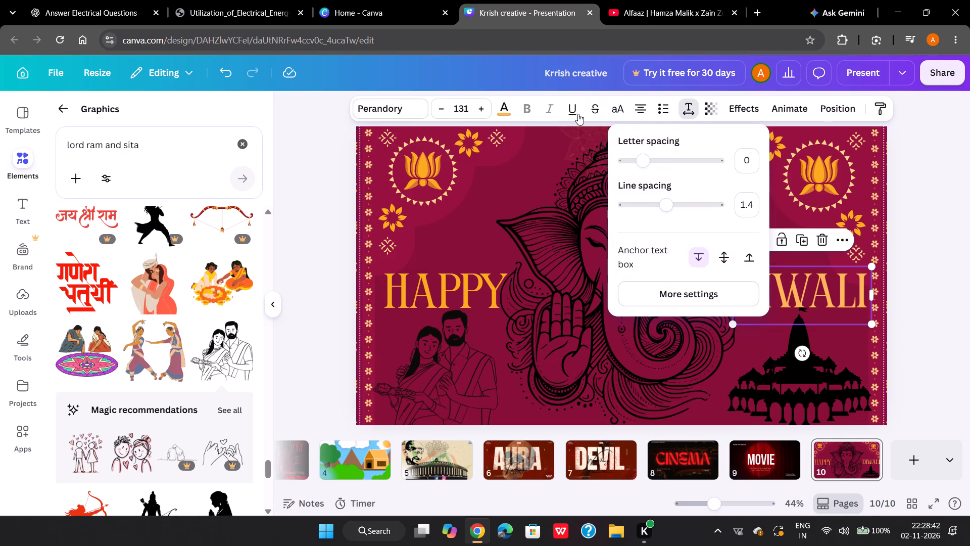
click(622, 113)
click(622, 113)
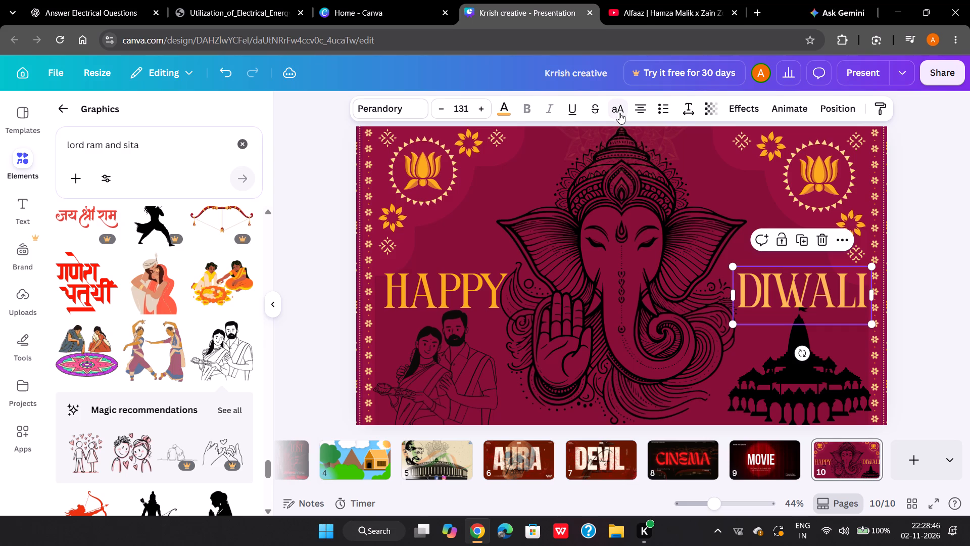
Change the HAPPY heading's font to Avallon Alt, comparing it with Lost in South from the recently used fonts.
click(407, 113)
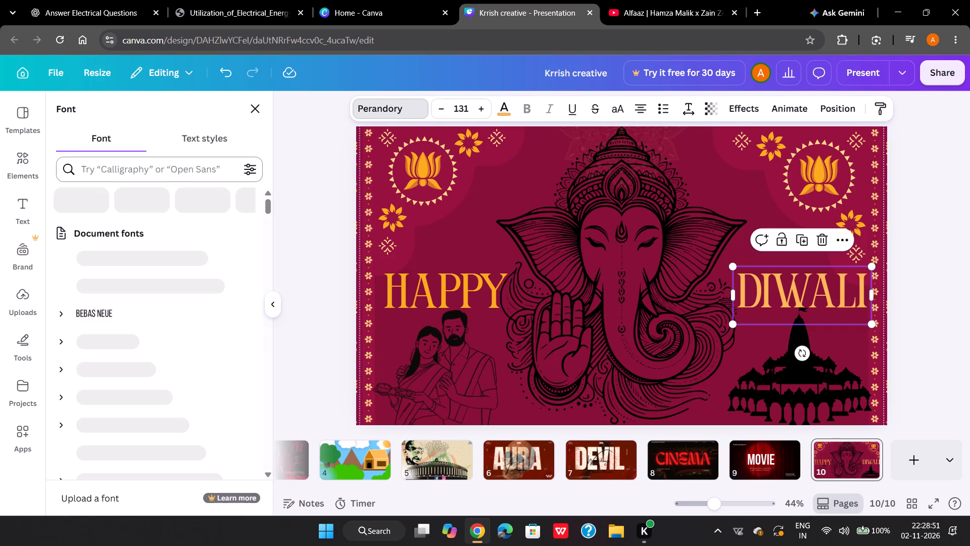
click(404, 290)
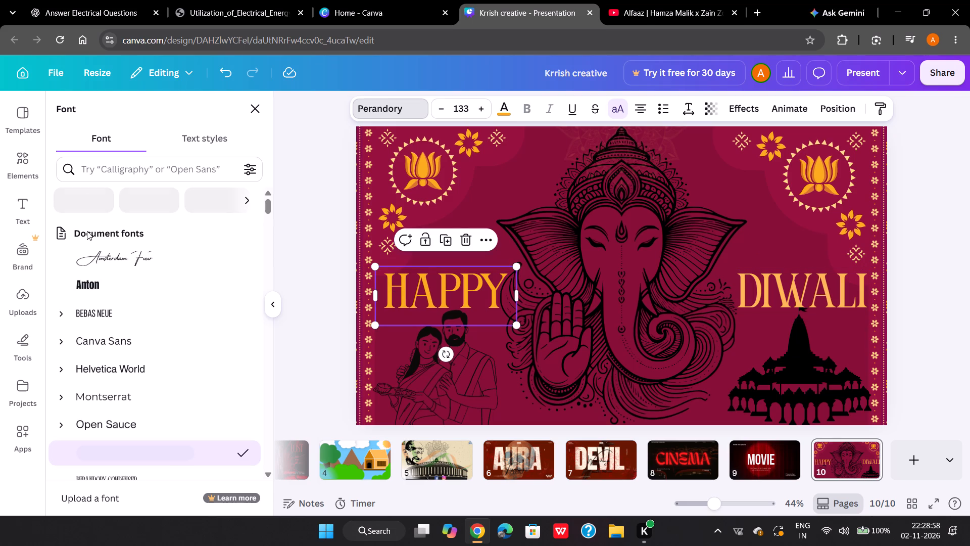
scroll(110, 344, down, 2)
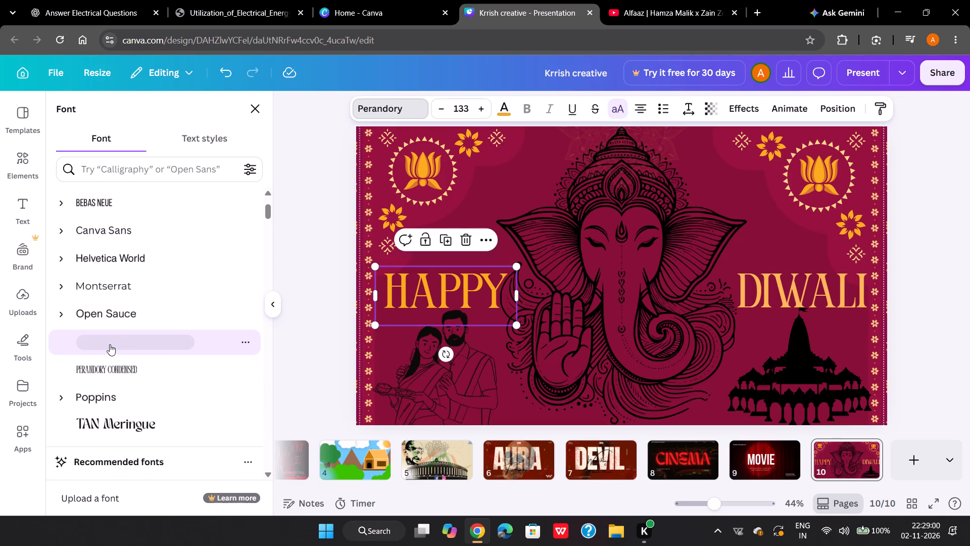
scroll(110, 344, down, 4)
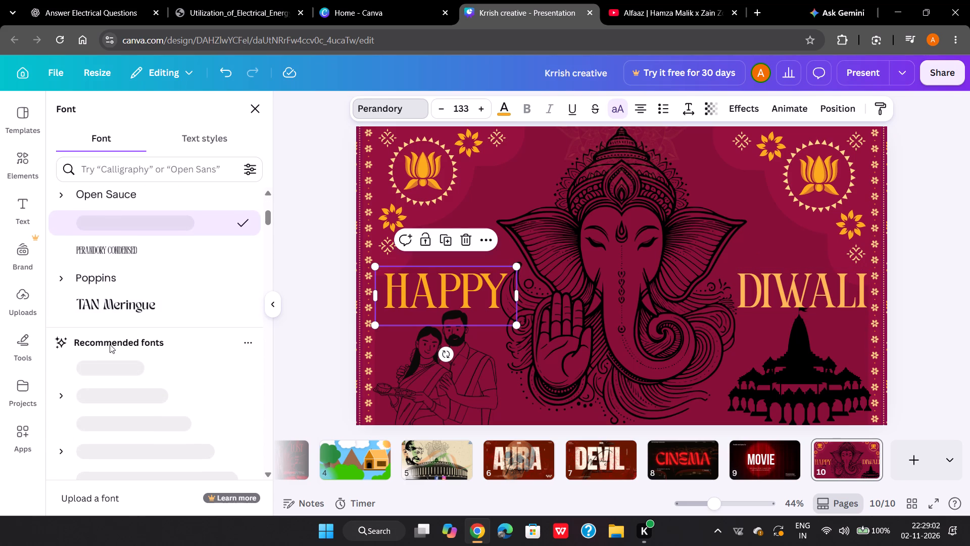
scroll(110, 344, down, 5)
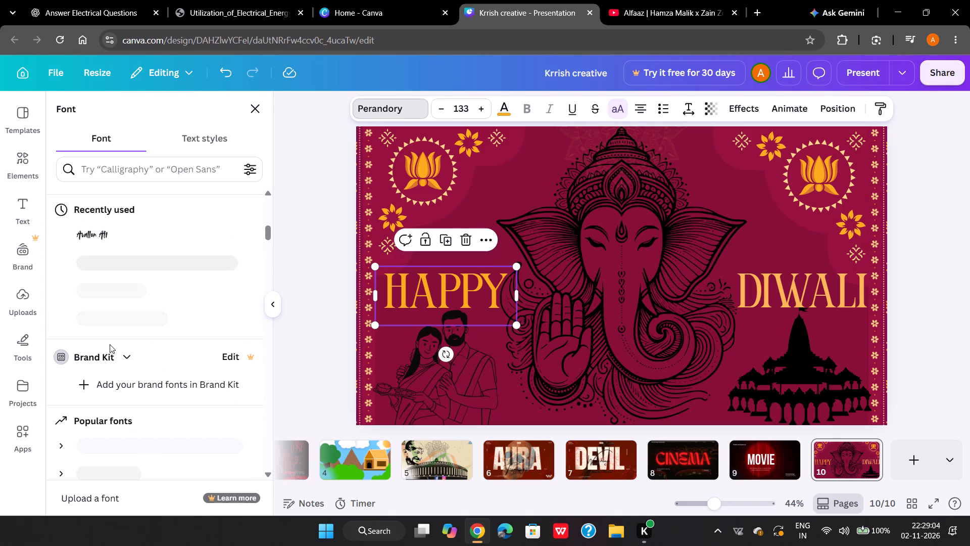
click(94, 245)
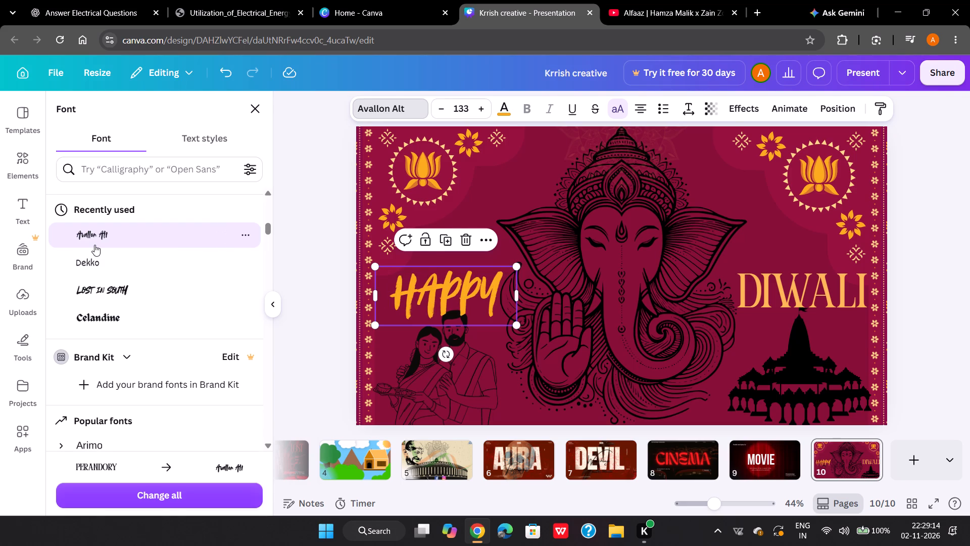
click(117, 294)
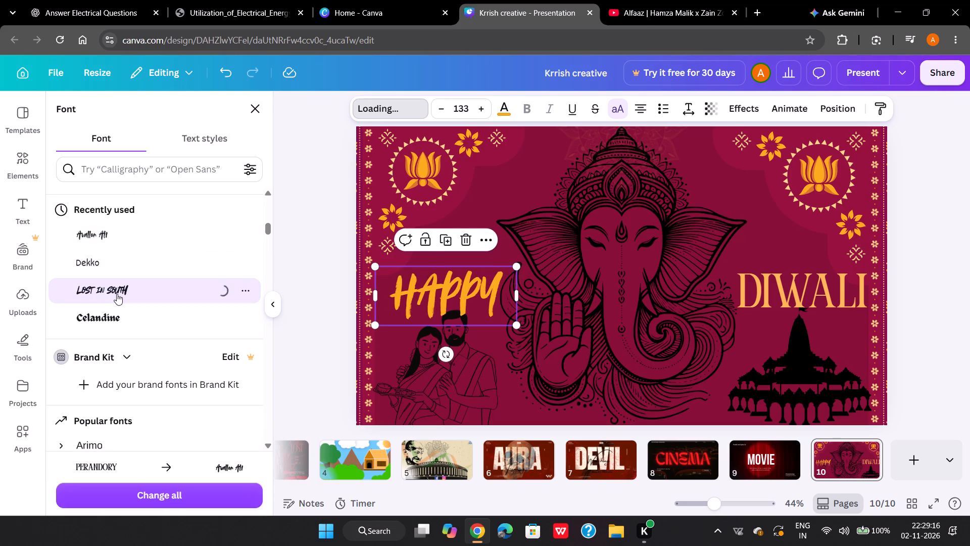
click(128, 232)
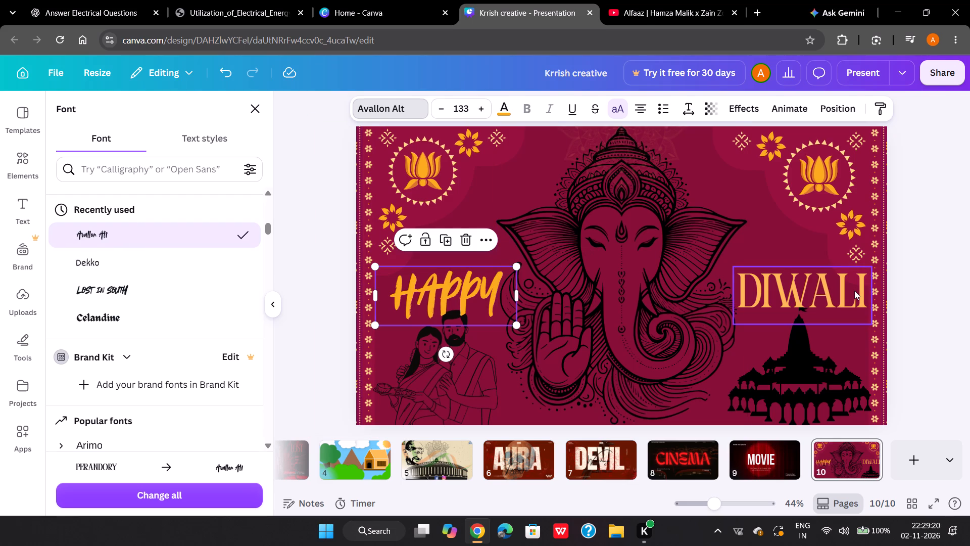
Change the Diwali heading's font to Avallon Alt and nudge it slightly toward the Ganesha, above the temple.
click(823, 290)
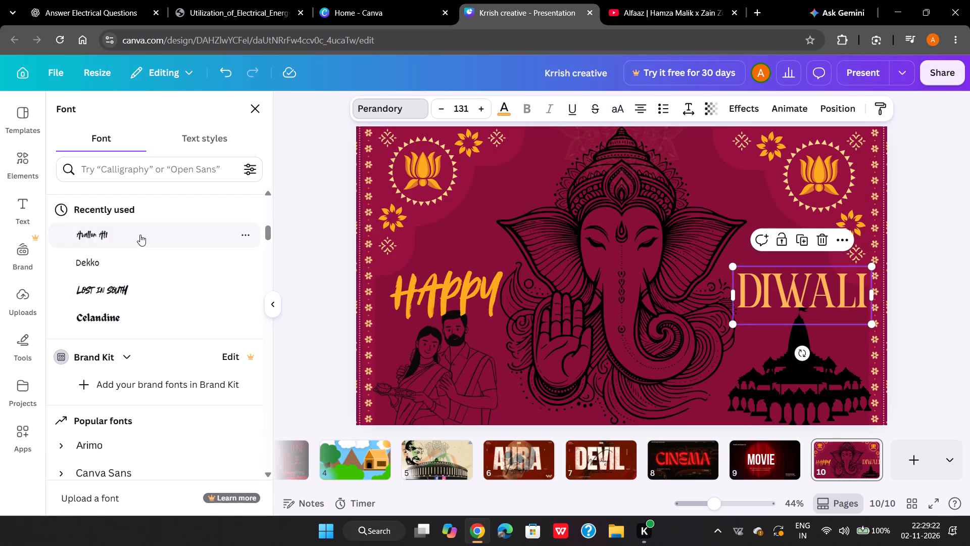
click(109, 232)
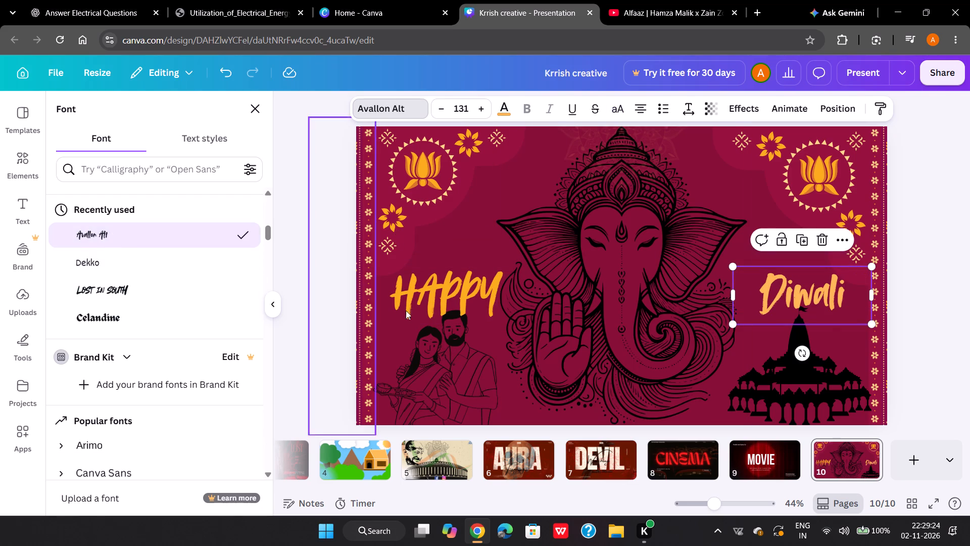
drag(819, 294, 809, 291)
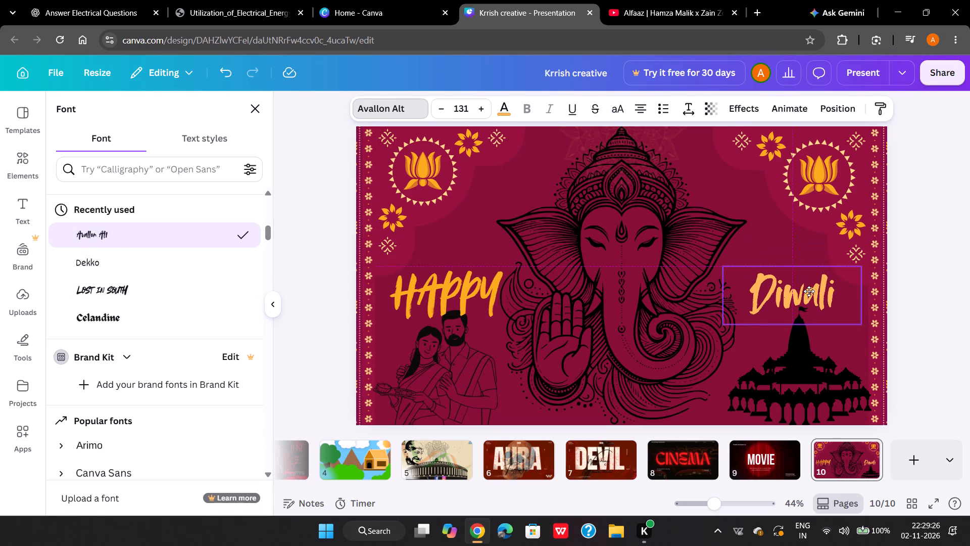
drag(809, 291, 809, 291)
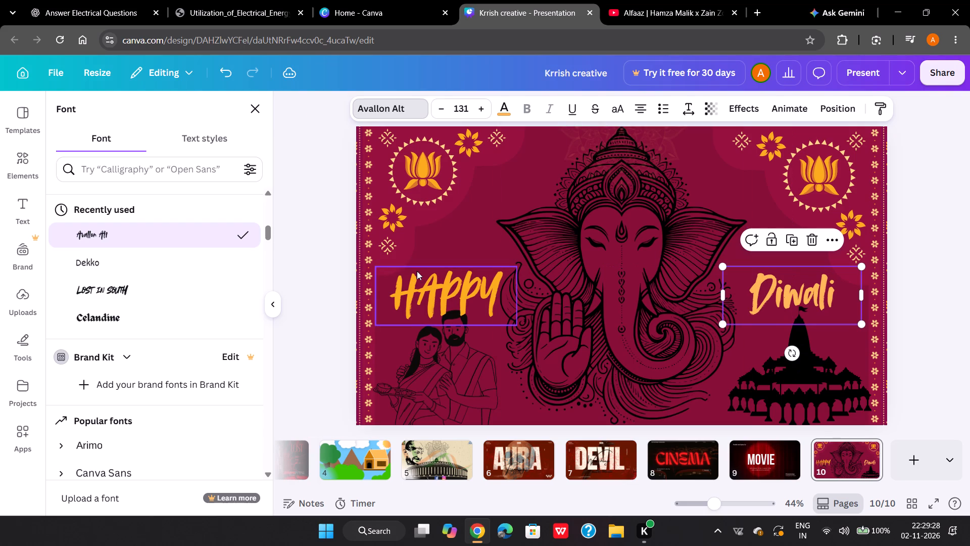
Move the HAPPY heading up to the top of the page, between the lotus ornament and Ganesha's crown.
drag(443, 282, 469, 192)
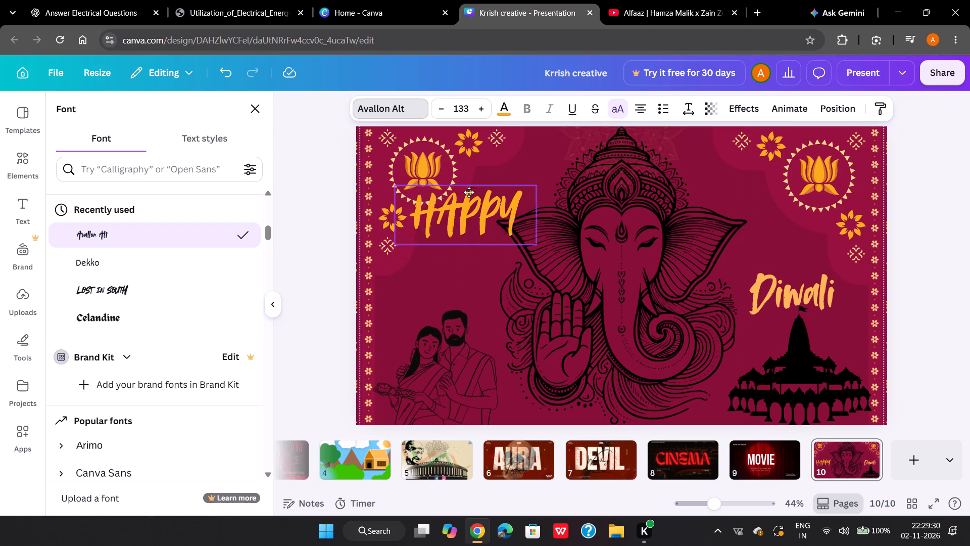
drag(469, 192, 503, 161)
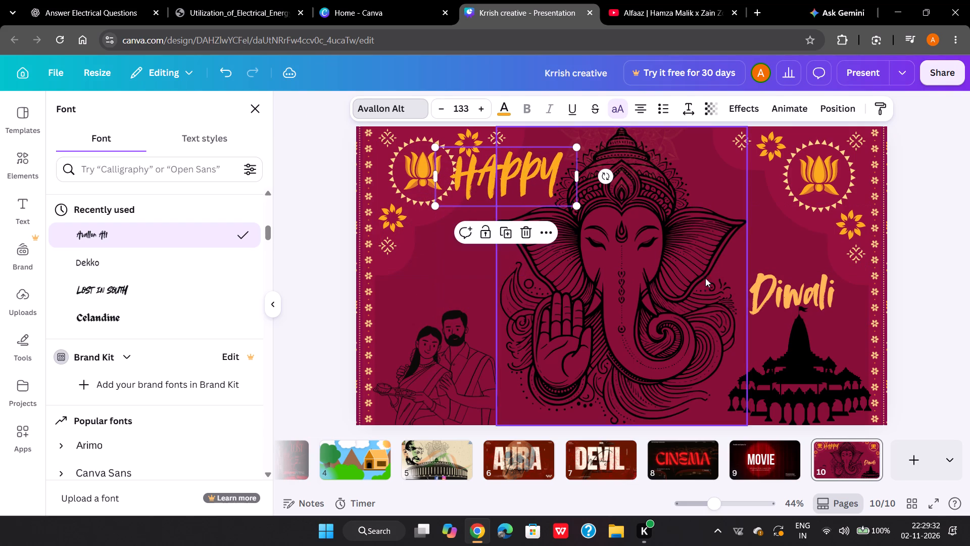
Move the Diwali heading across to the page's left side, just above the couple illustration.
drag(805, 297, 483, 253)
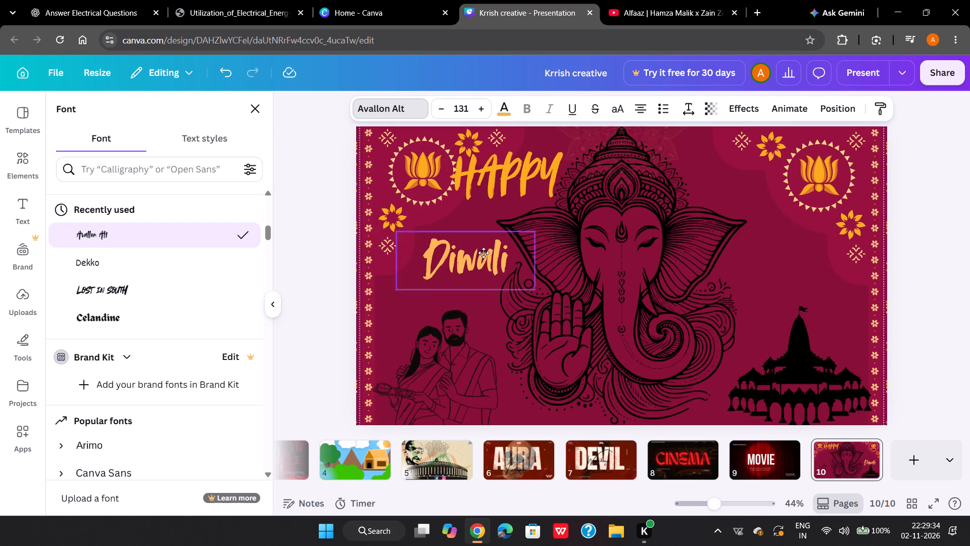
drag(483, 253, 487, 235)
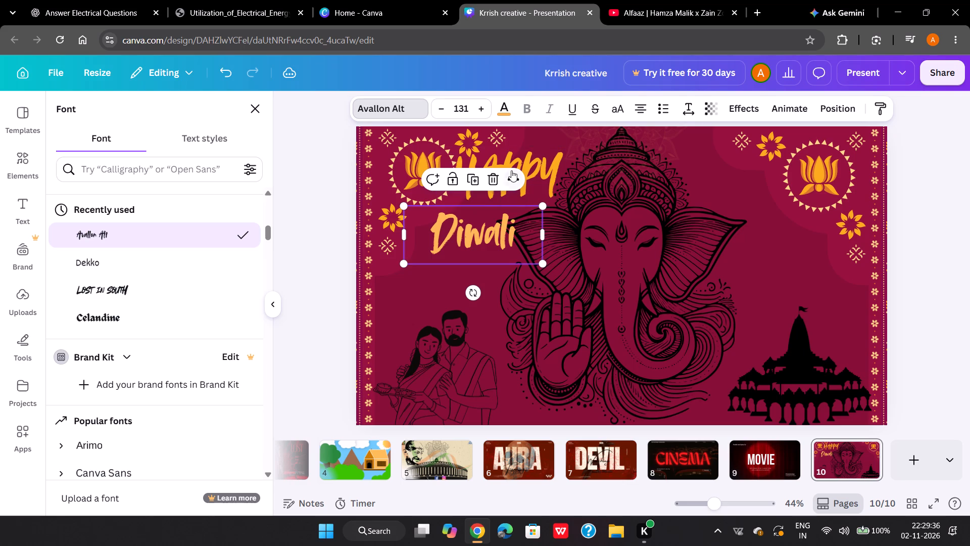
drag(511, 170, 475, 237)
drag(475, 237, 464, 276)
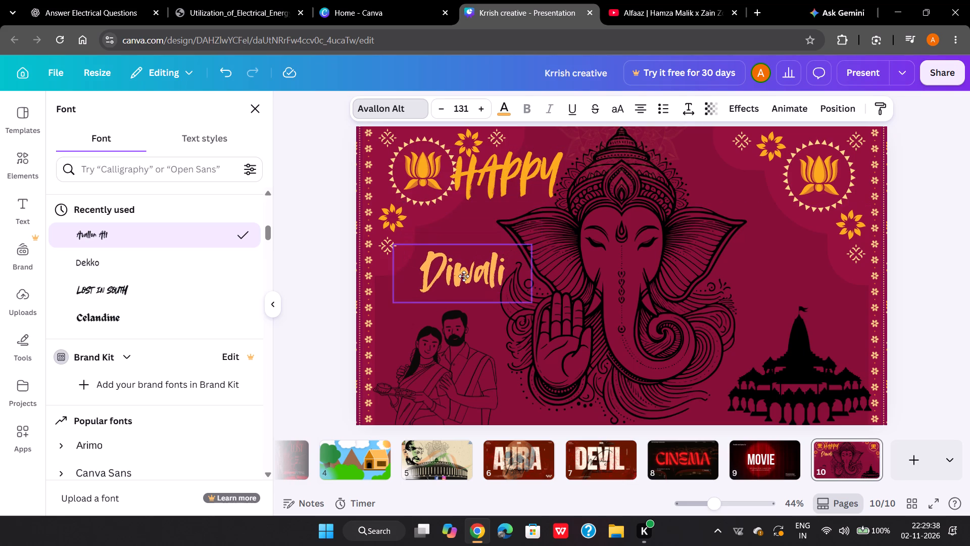
drag(464, 276, 449, 294)
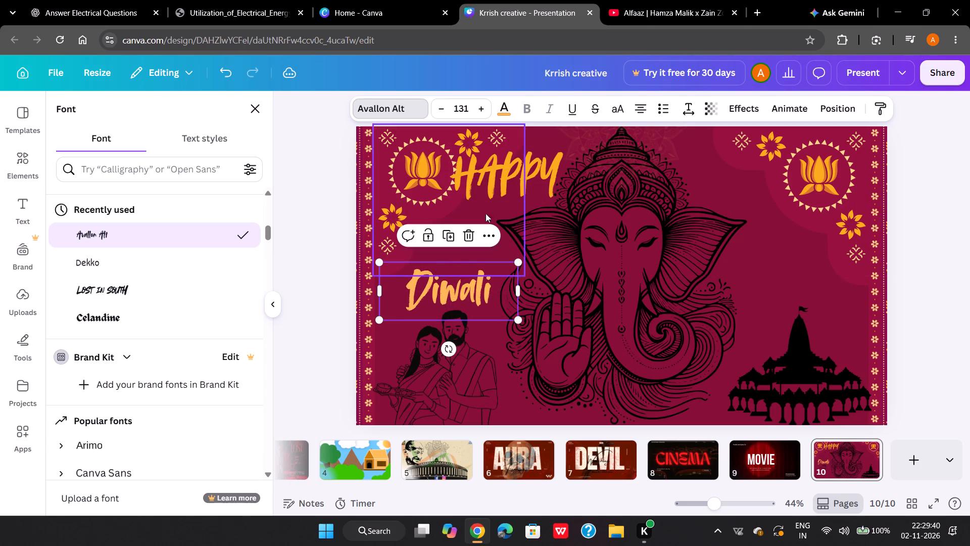
Move the HAPPY heading directly above the Diwali heading so the two words stack over the couple.
click(502, 181)
drag(502, 181, 466, 255)
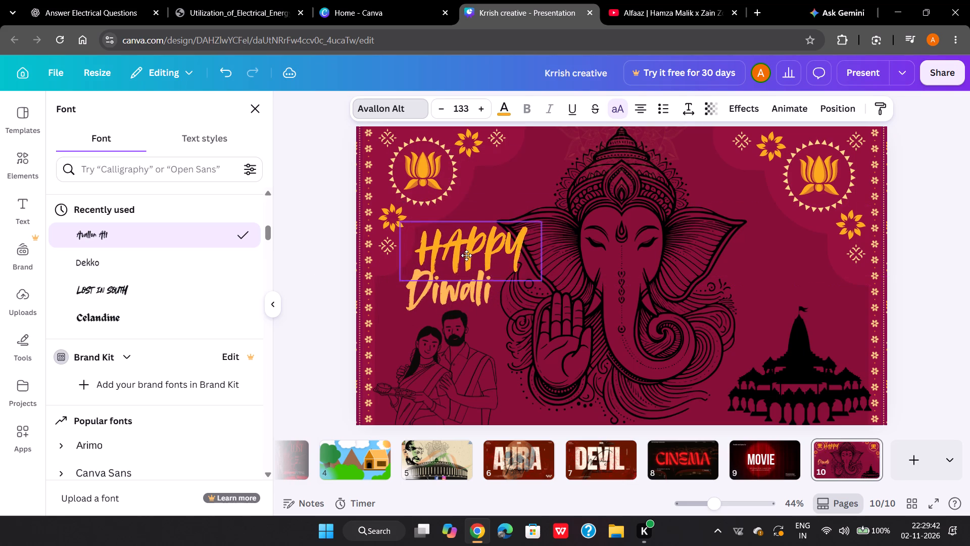
drag(466, 255, 463, 252)
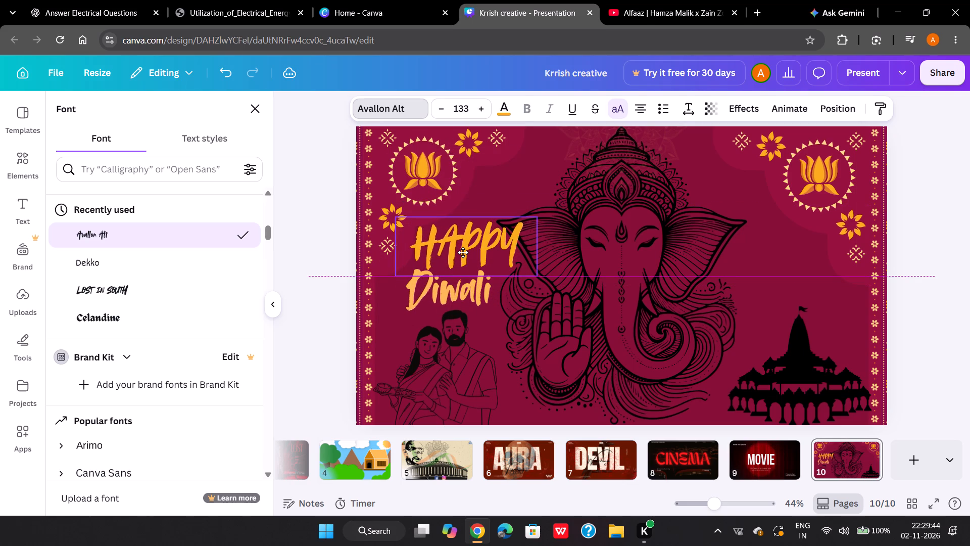
drag(463, 252, 455, 251)
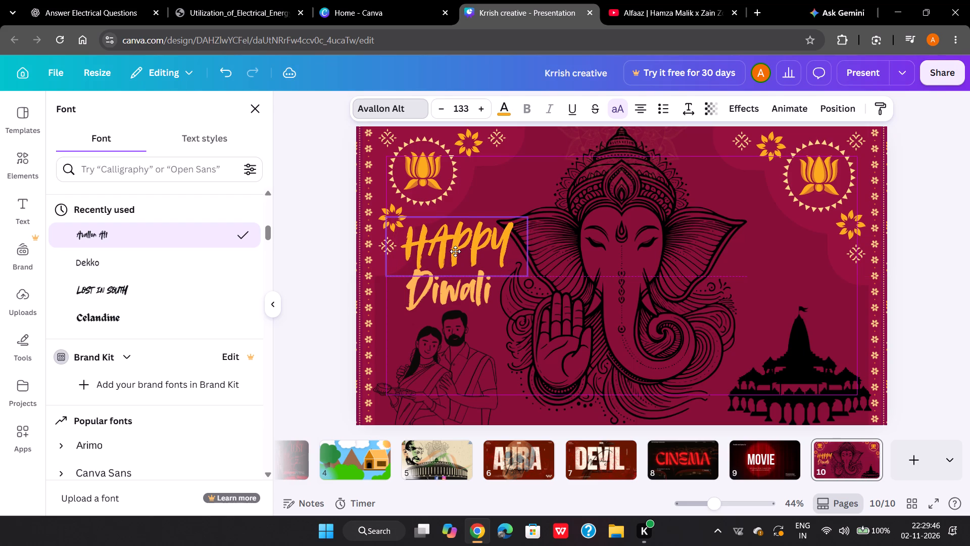
drag(455, 251, 457, 251)
click(457, 251)
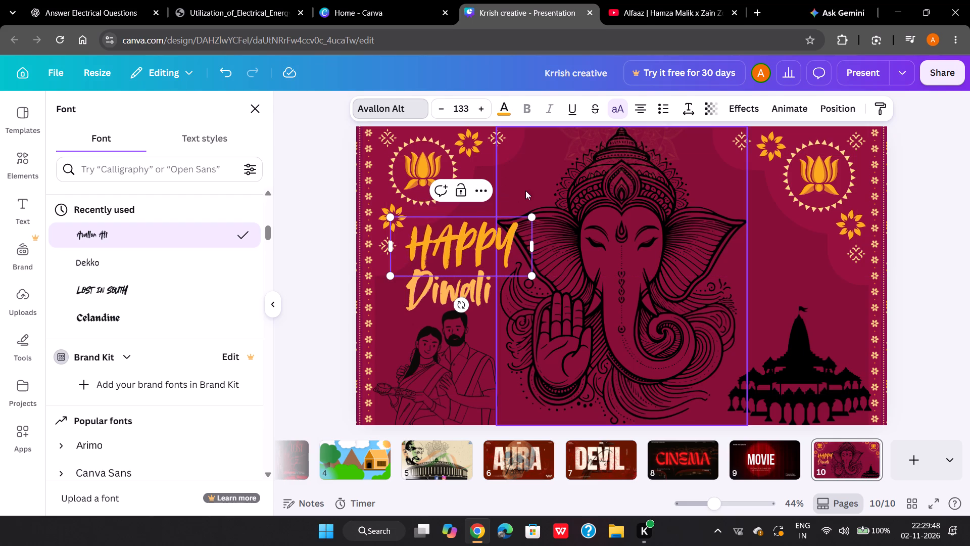
click(528, 184)
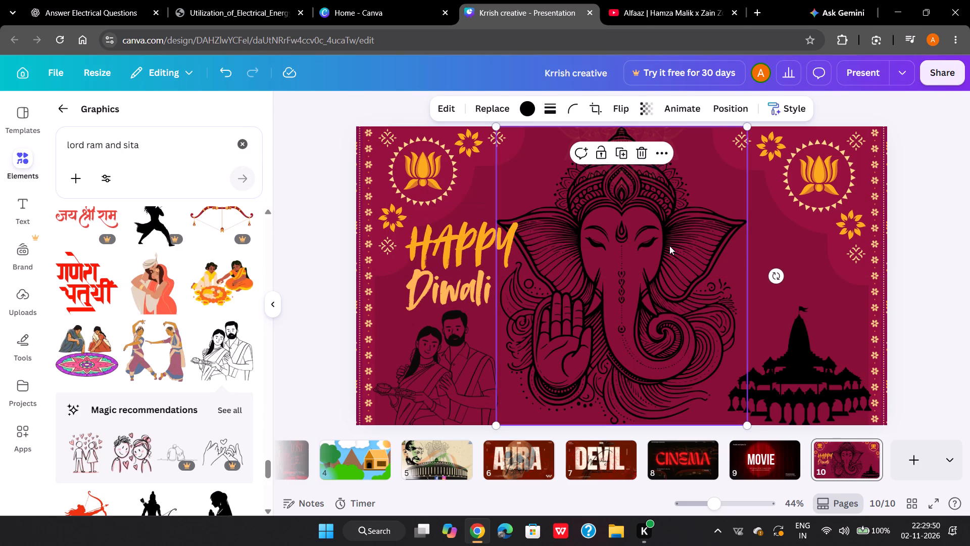
click(821, 238)
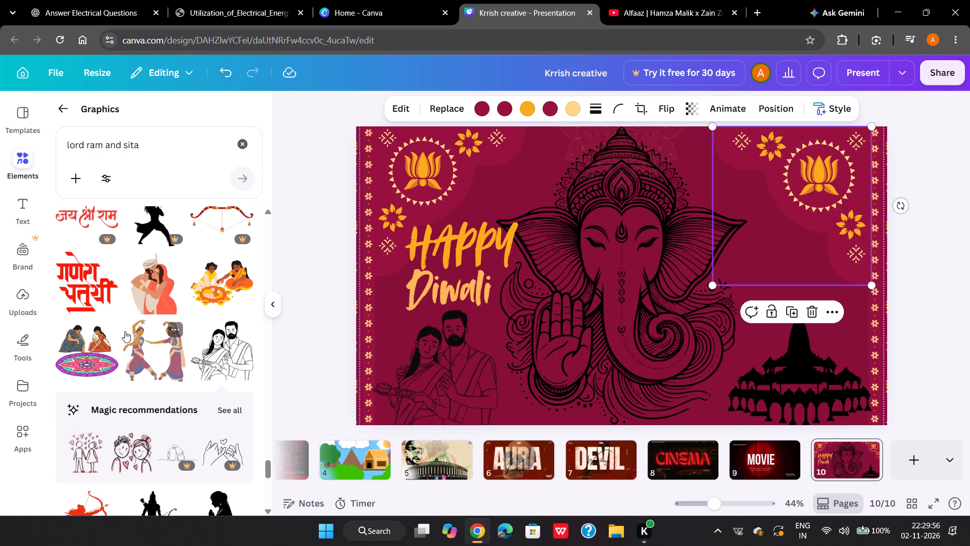
Browse the graphics results for lord ram and sita for further artwork to use on the page.
scroll(125, 331, down, 4)
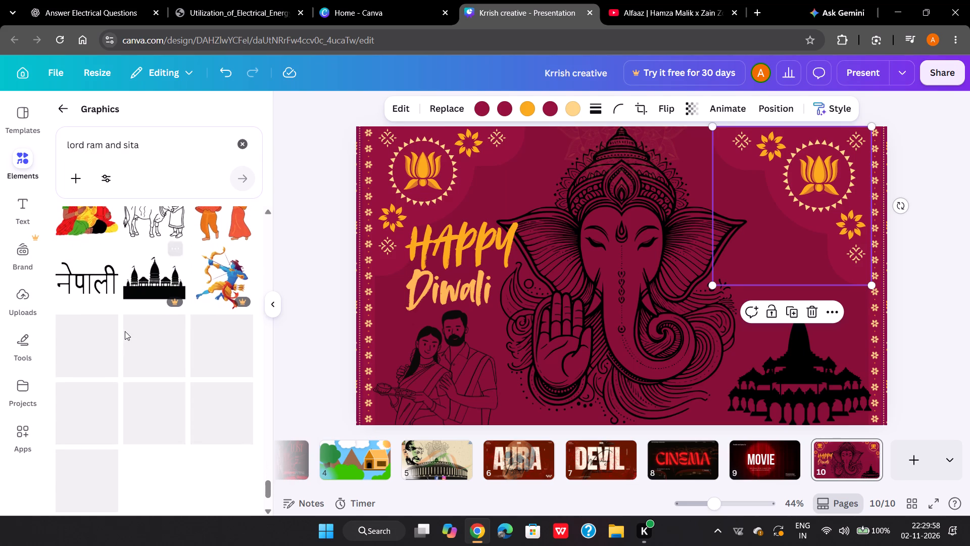
scroll(125, 331, down, 5)
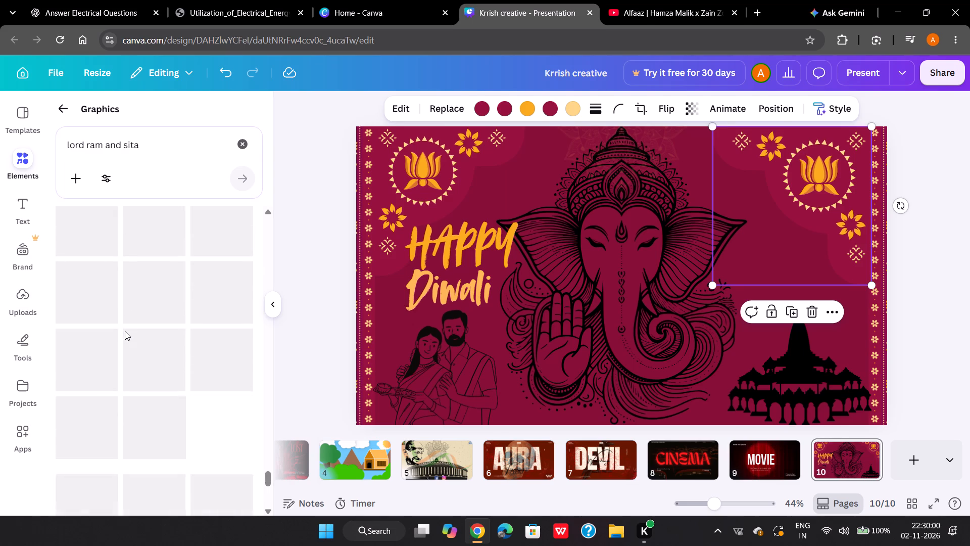
scroll(125, 331, down, 11)
scroll(125, 331, up, 4)
scroll(125, 331, up, 20)
scroll(125, 331, up, 16)
scroll(125, 331, up, 18)
scroll(125, 331, up, 14)
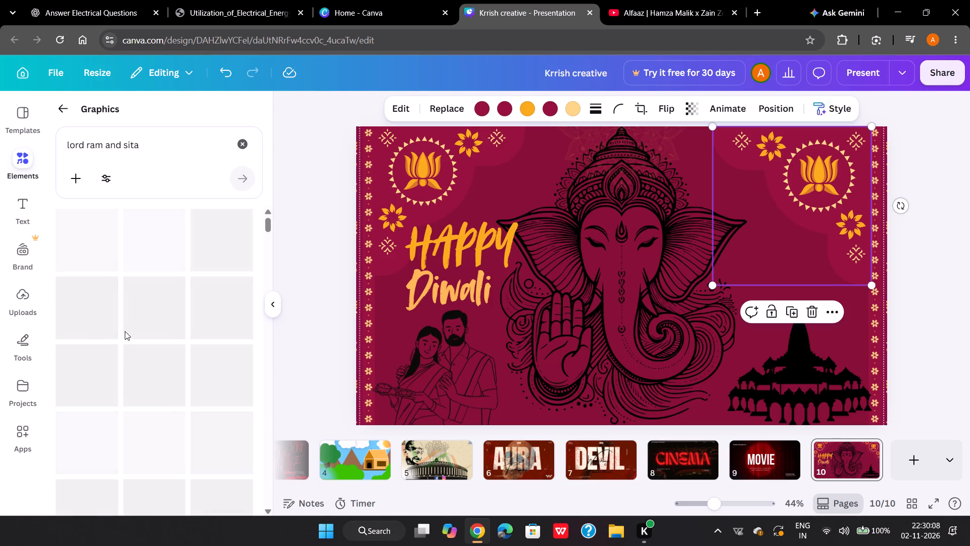
scroll(125, 331, up, 2)
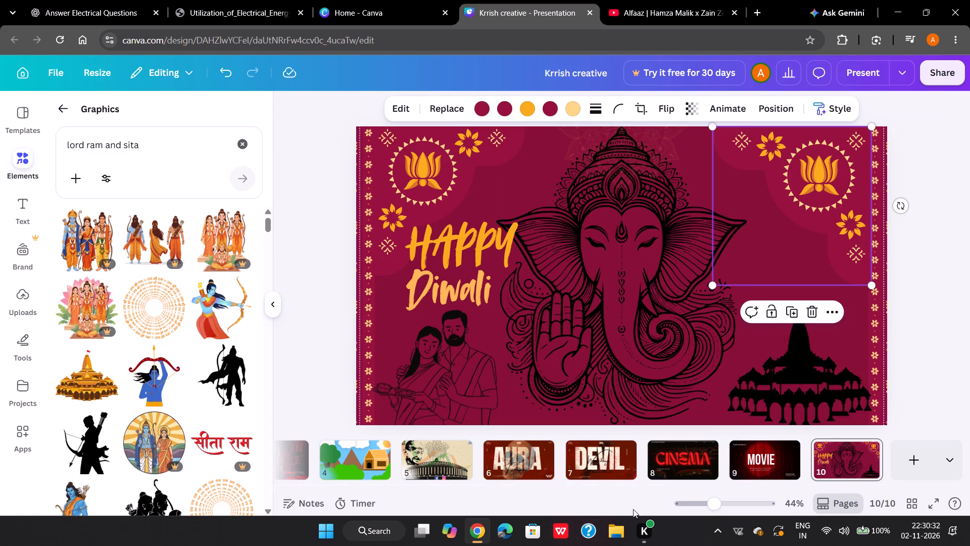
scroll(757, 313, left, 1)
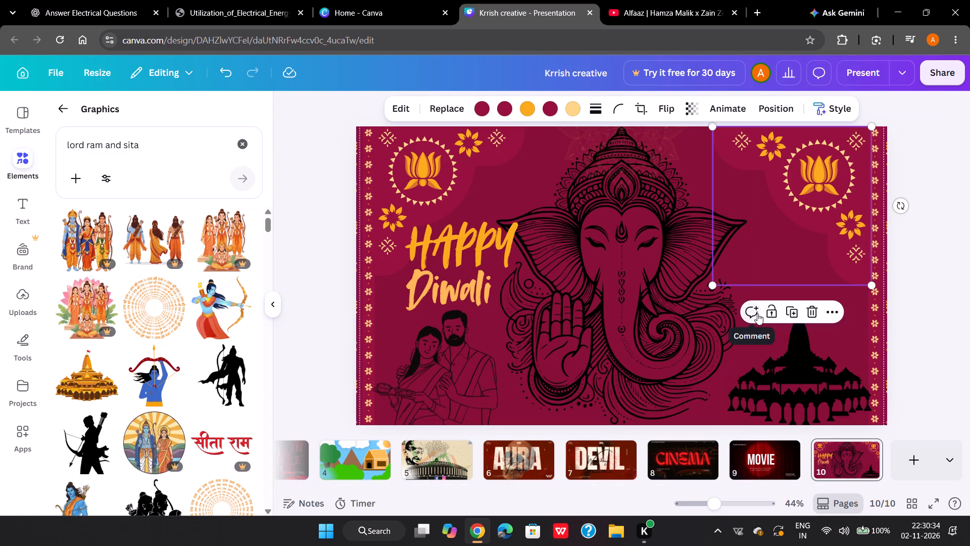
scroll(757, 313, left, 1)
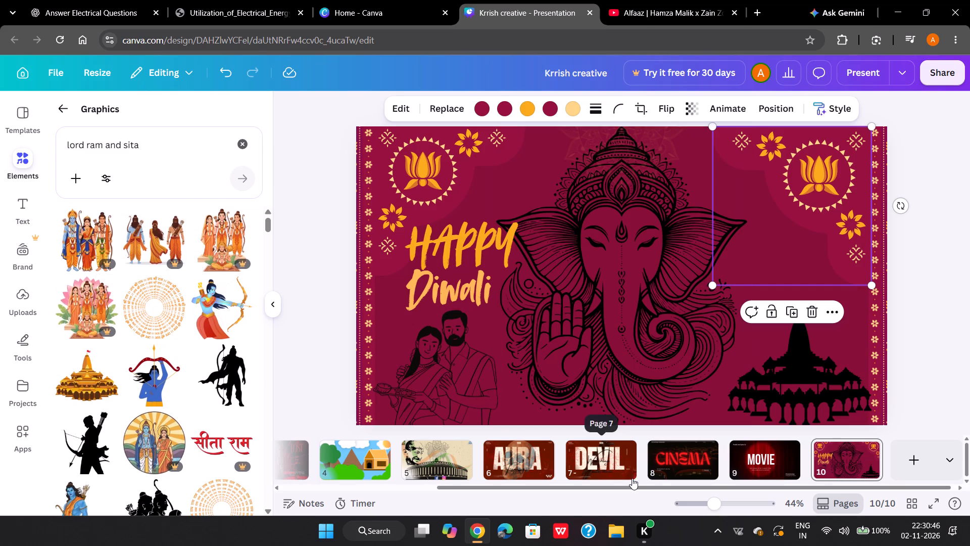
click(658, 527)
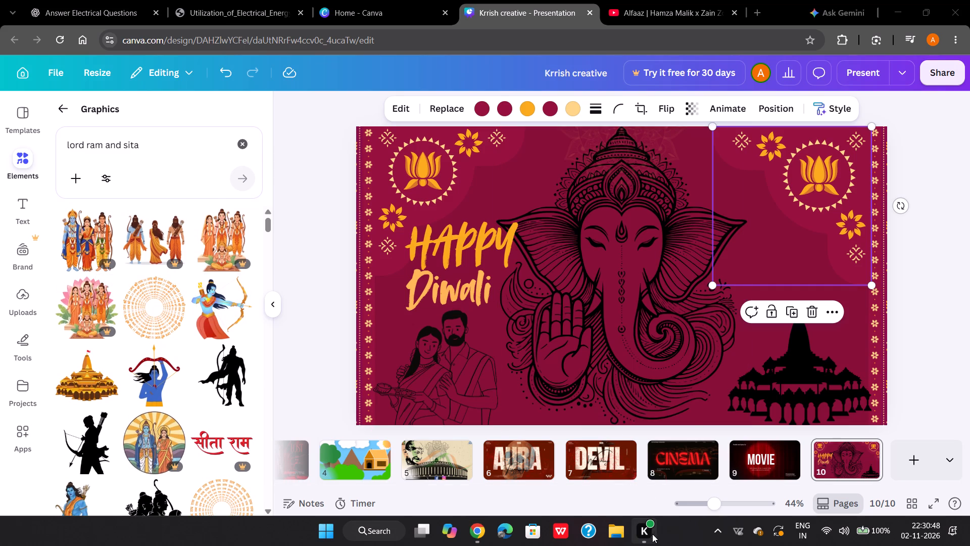
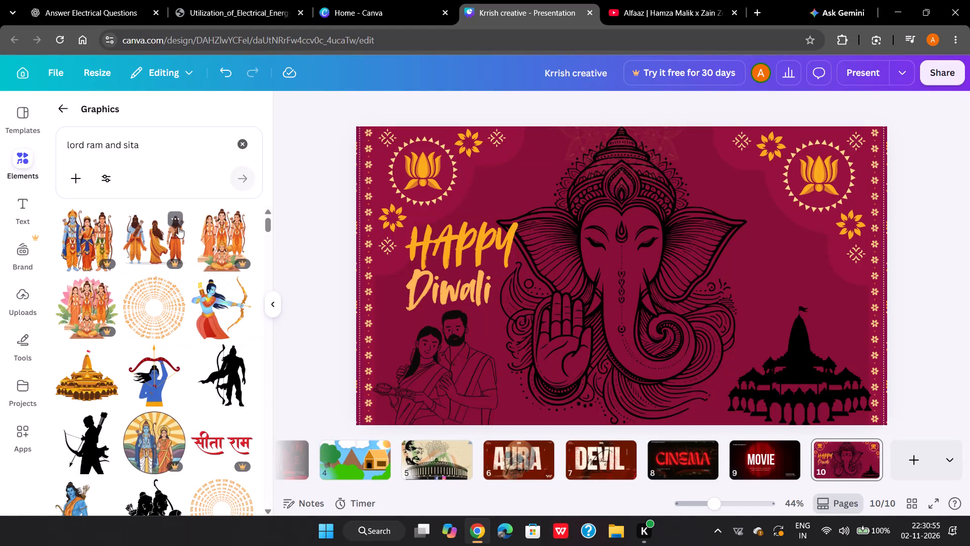
Look through the lord ram and sita graphics results, from the first rows down to the end, for more artwork suited to the Diwali page.
scroll(178, 227, up, 4)
scroll(178, 227, down, 8)
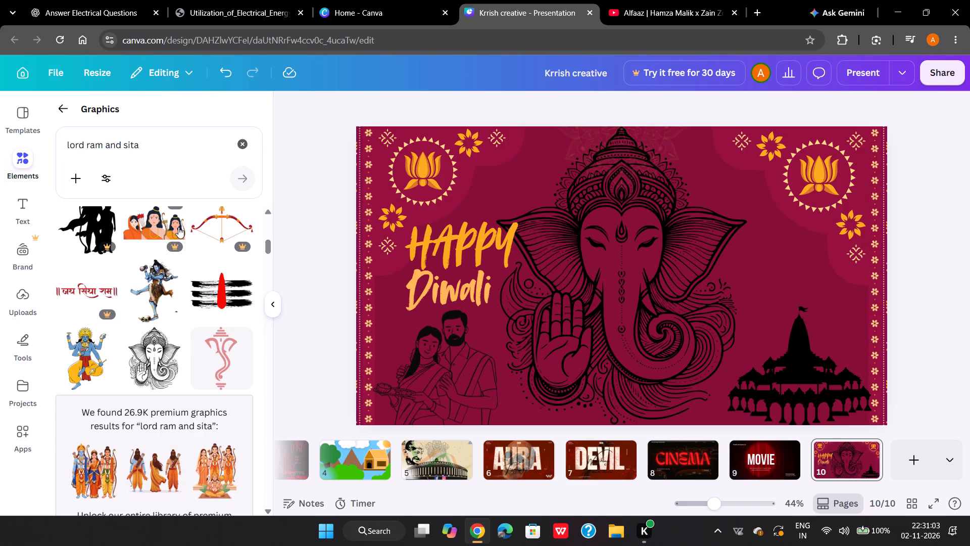
scroll(178, 227, down, 2)
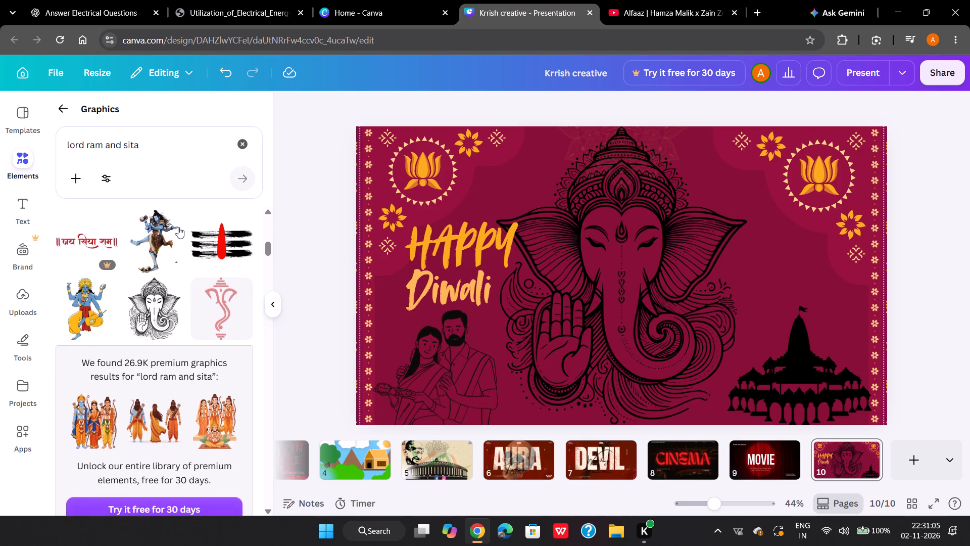
scroll(178, 227, down, 4)
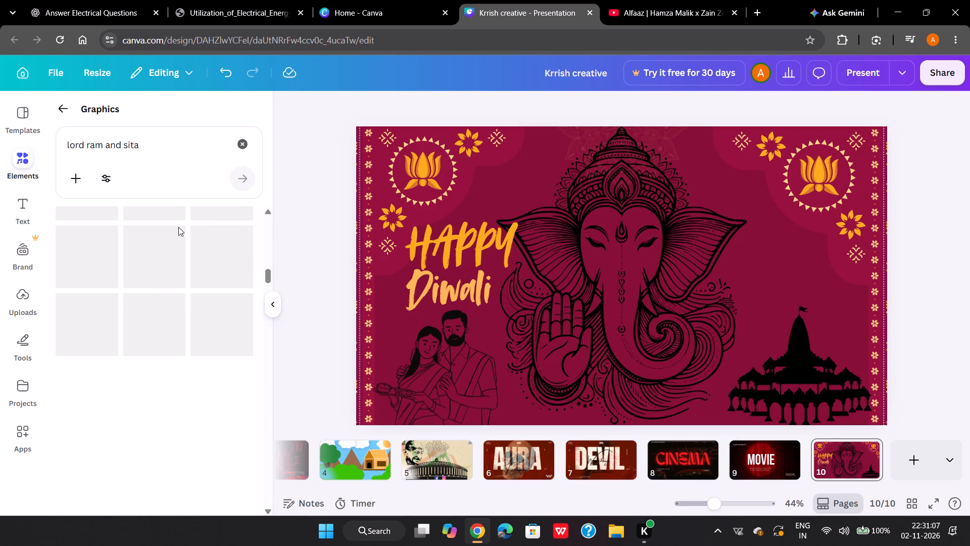
scroll(178, 227, down, 4)
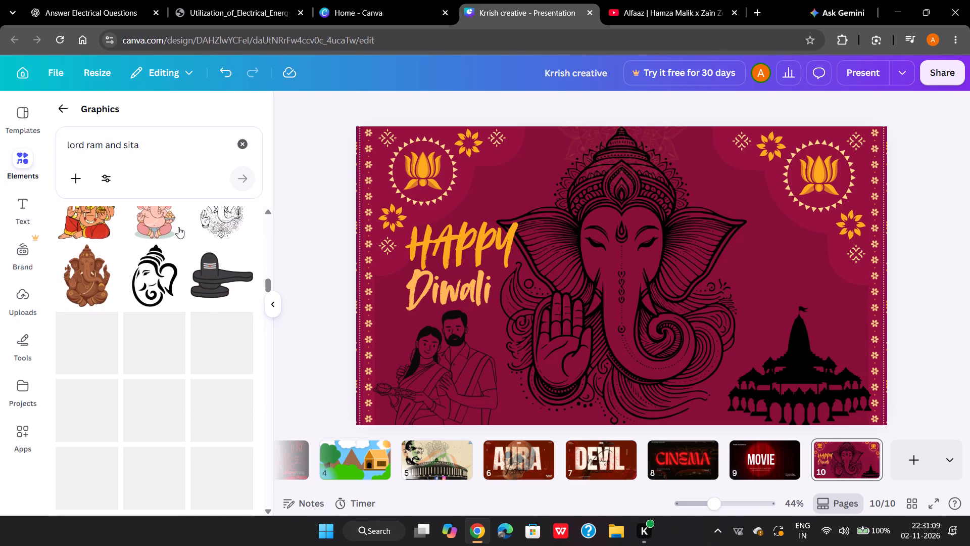
scroll(178, 227, down, 8)
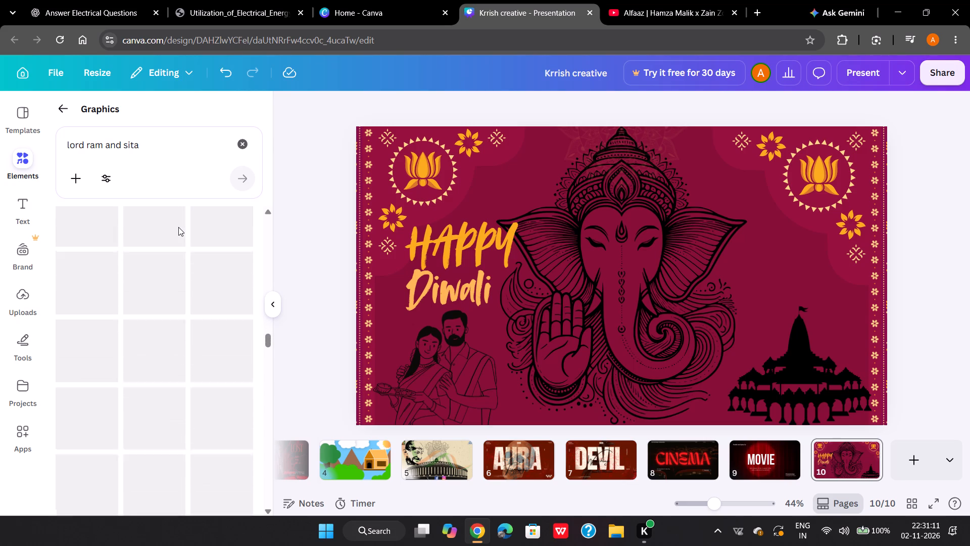
scroll(178, 227, down, 10)
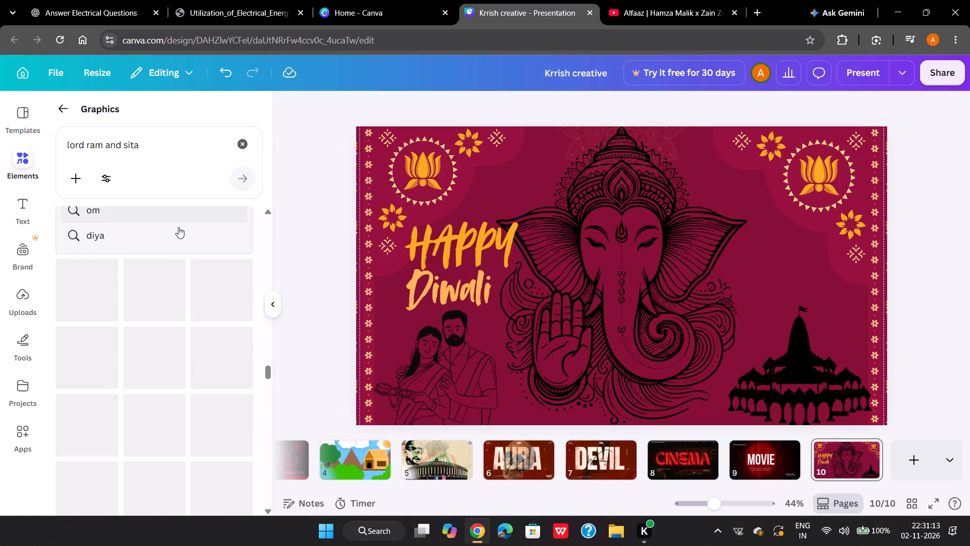
scroll(178, 227, down, 2)
scroll(178, 227, up, 14)
scroll(178, 227, up, 20)
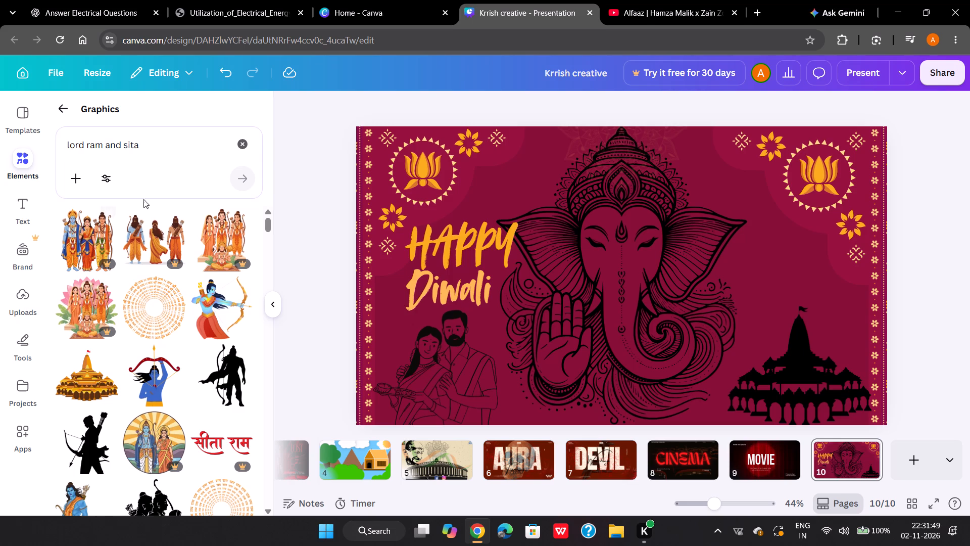
scroll(217, 325, down, 5)
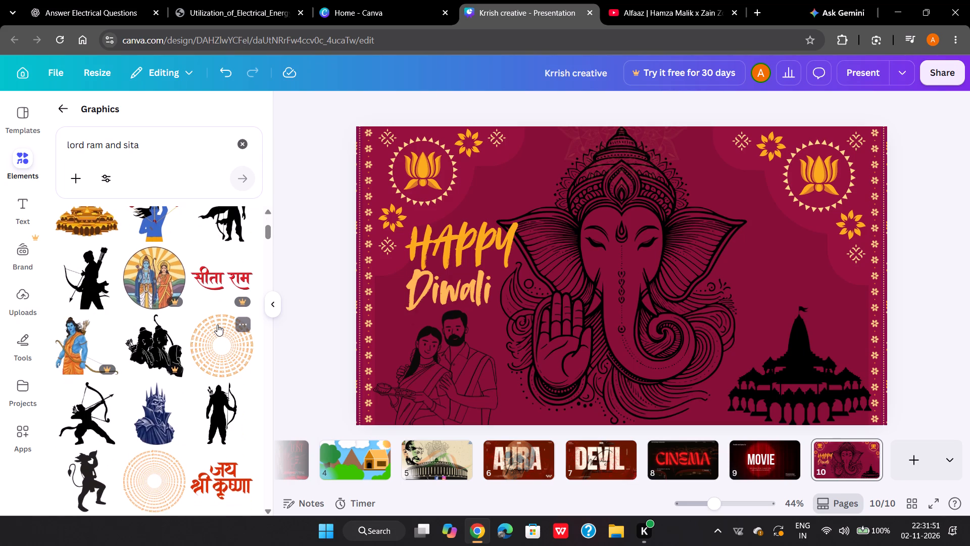
scroll(217, 325, down, 9)
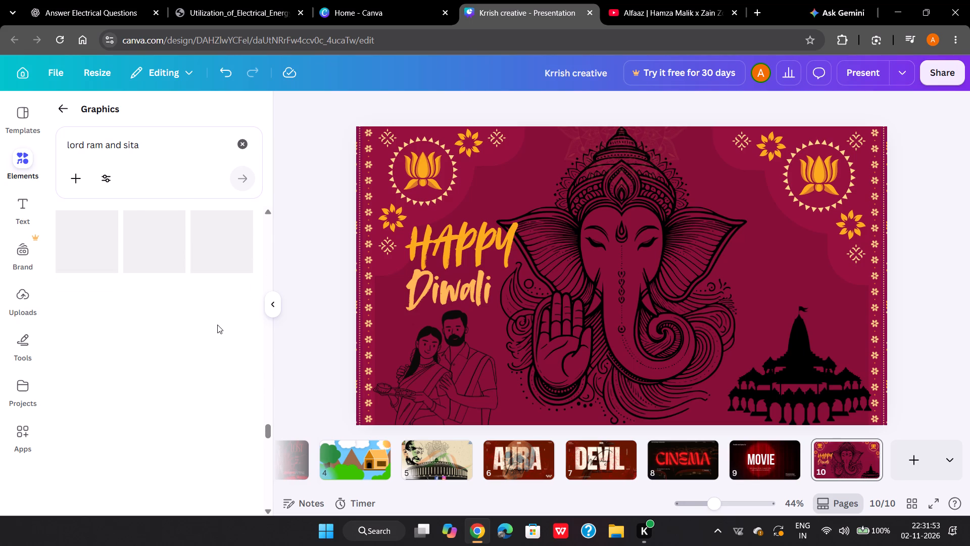
scroll(217, 325, up, 2)
scroll(217, 325, down, 8)
scroll(217, 325, down, 14)
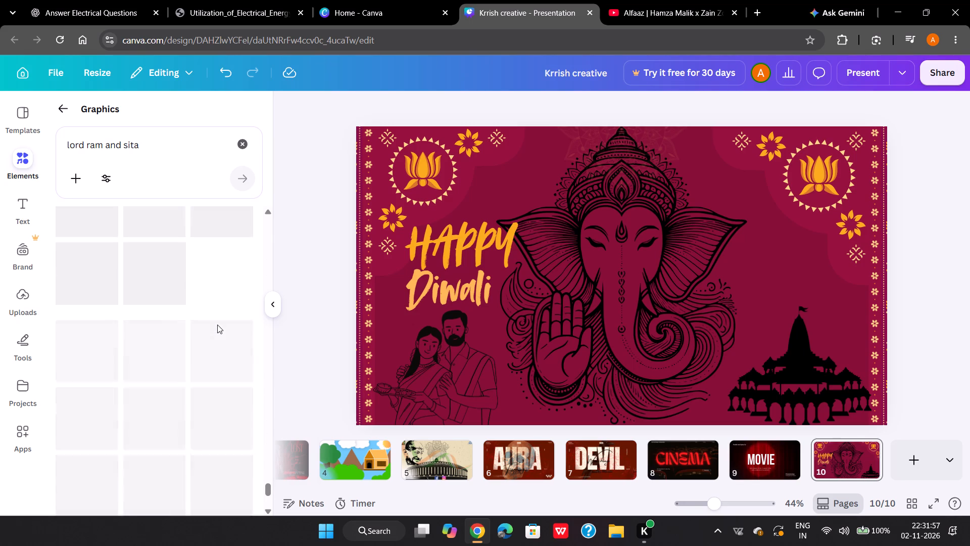
scroll(217, 325, down, 9)
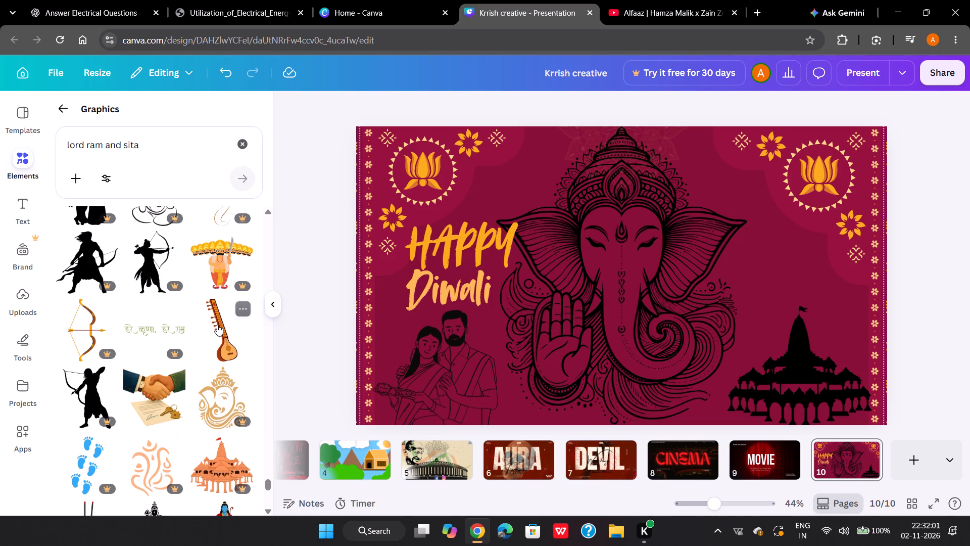
scroll(217, 325, down, 3)
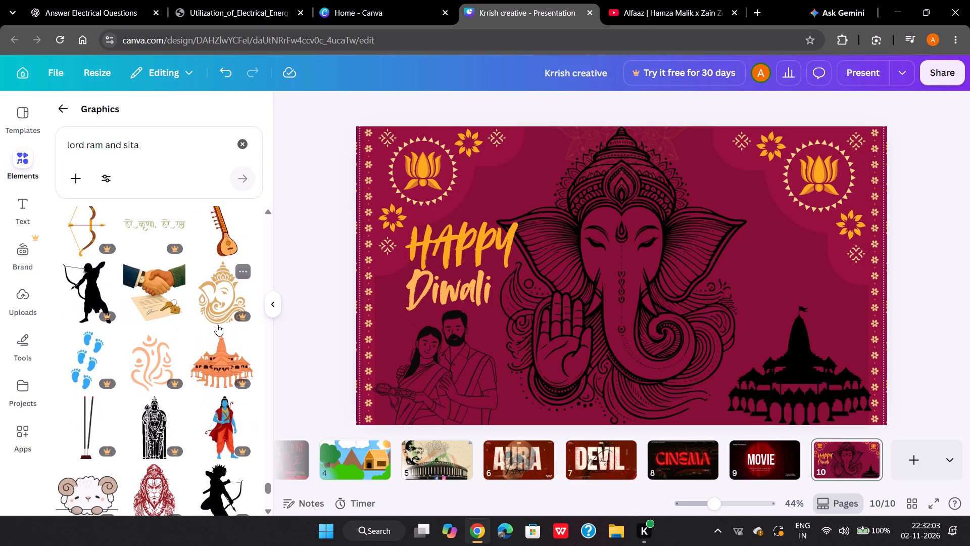
scroll(217, 325, down, 5)
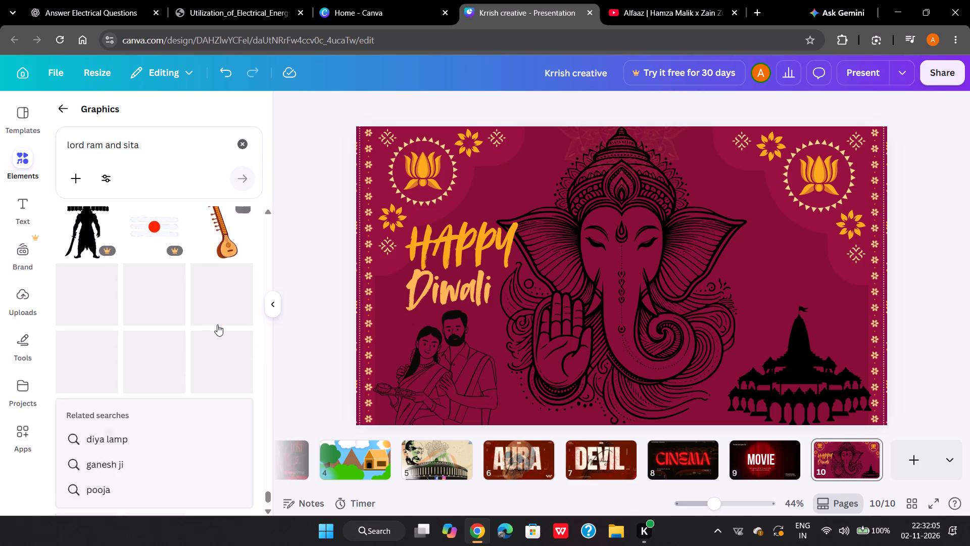
scroll(217, 325, down, 7)
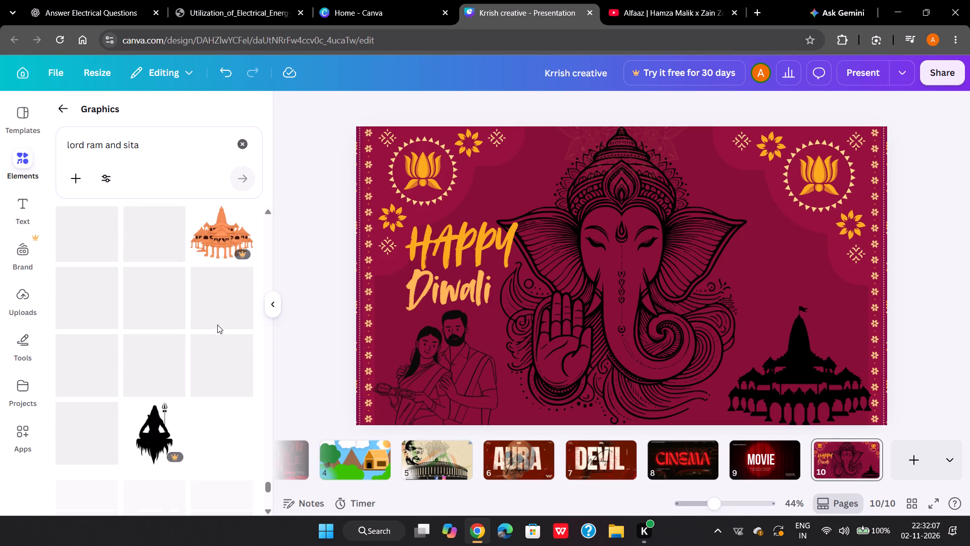
scroll(217, 325, down, 4)
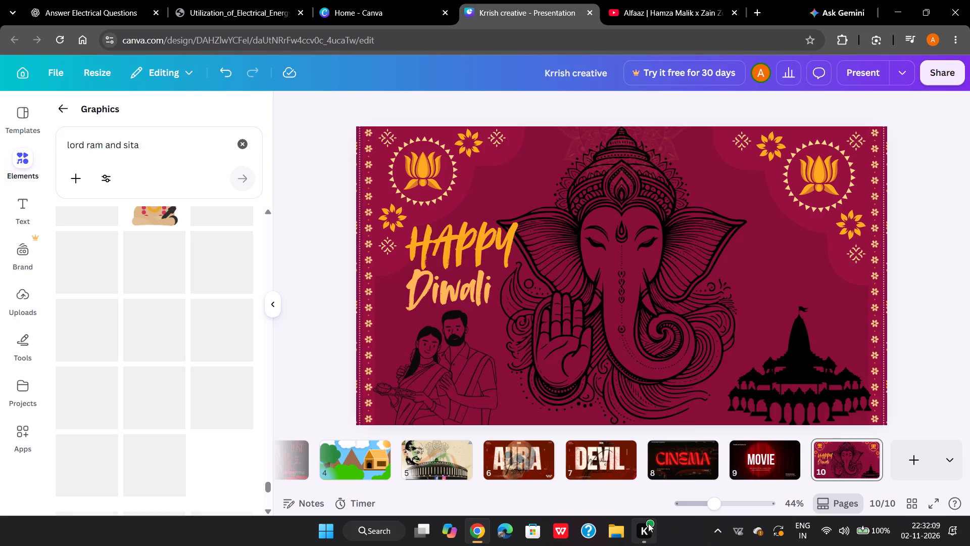
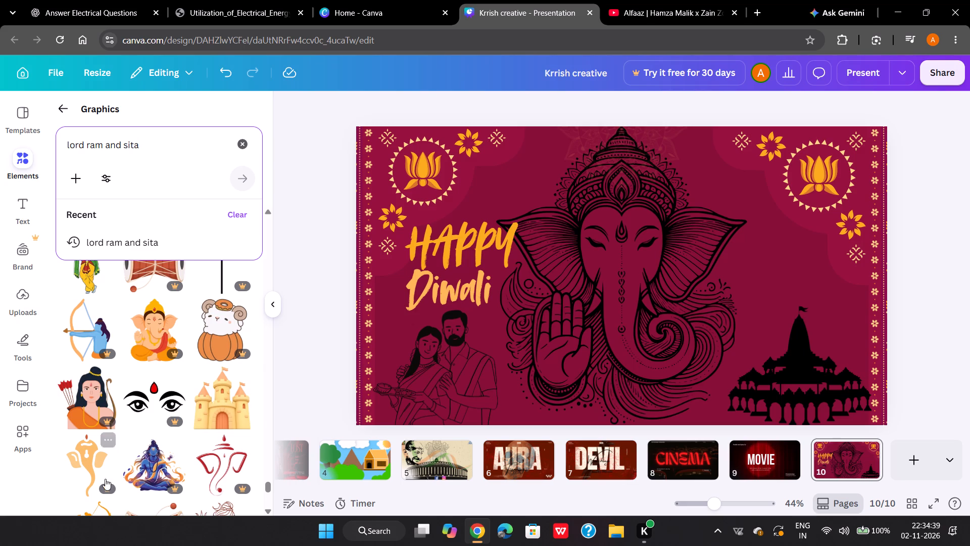
Review the other pages of the presentation, from page 2 through the AURA and DEVIL designs, and return to the Diwali page 10.
scroll(319, 452, right, 3)
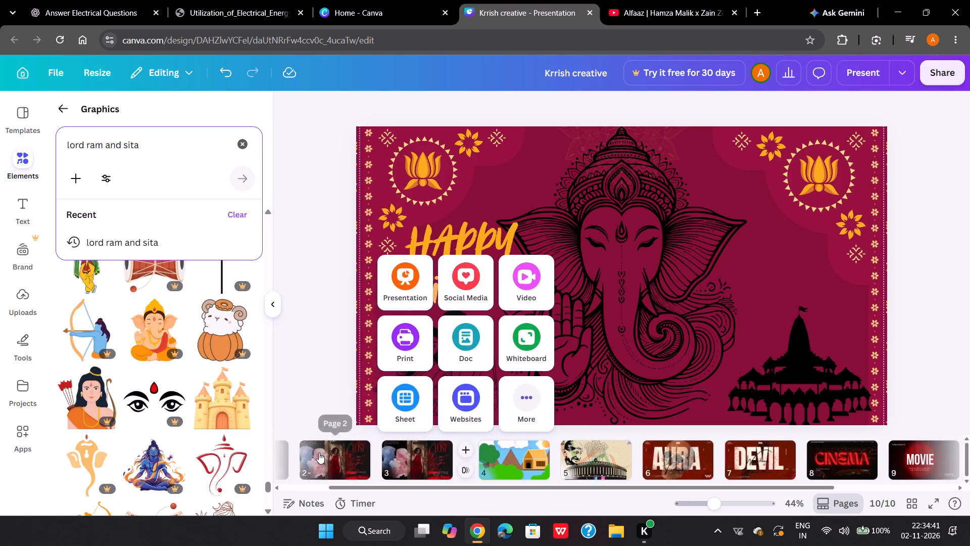
scroll(319, 452, right, 2)
click(408, 457)
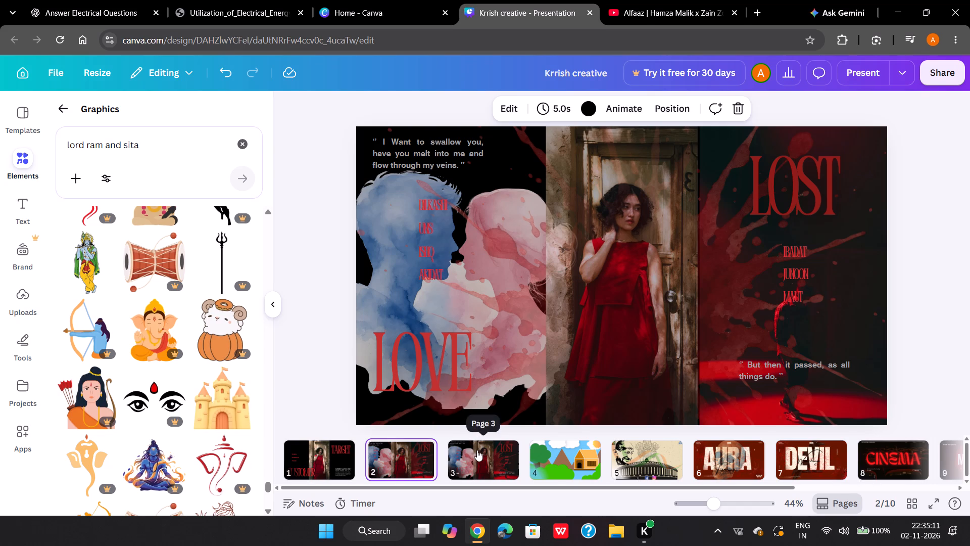
click(567, 461)
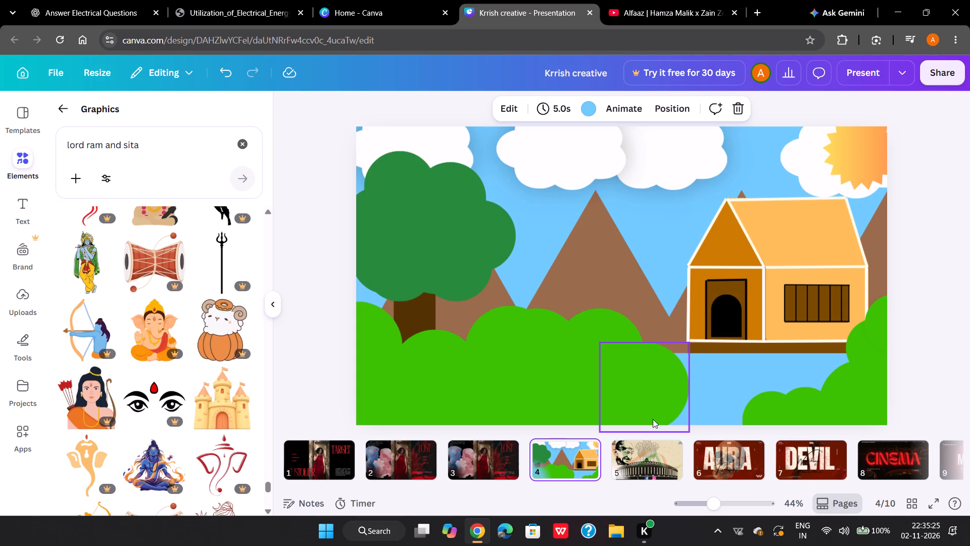
click(649, 461)
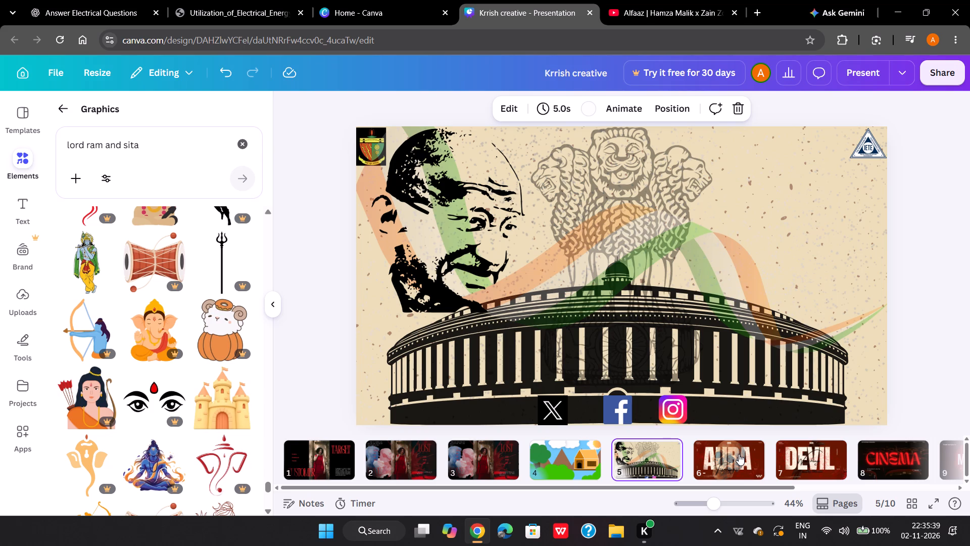
click(739, 454)
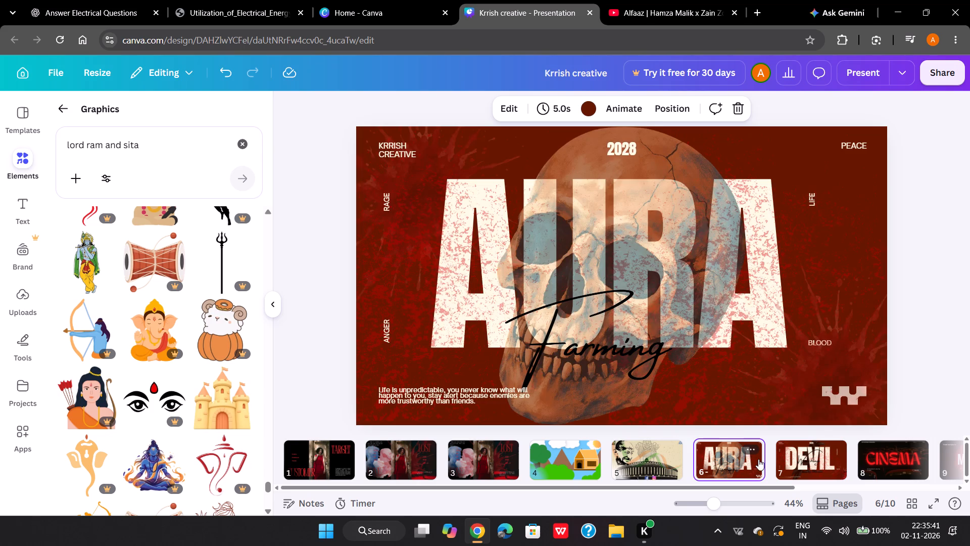
click(804, 453)
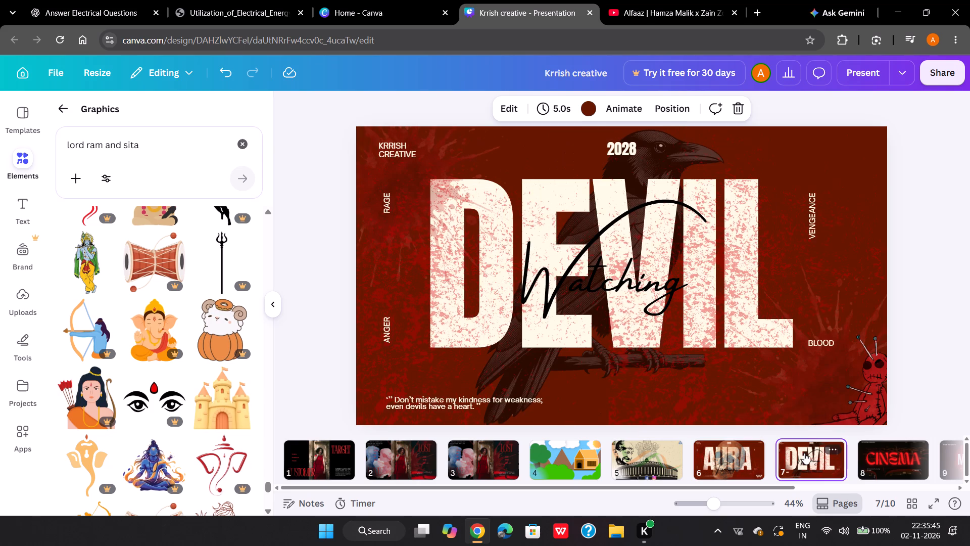
click(875, 448)
click(730, 473)
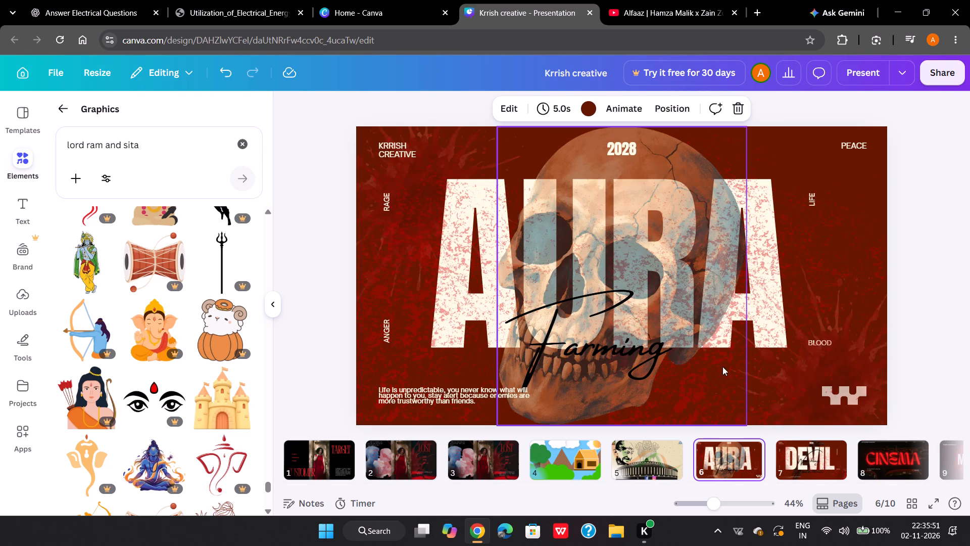
scroll(855, 446, left, 6)
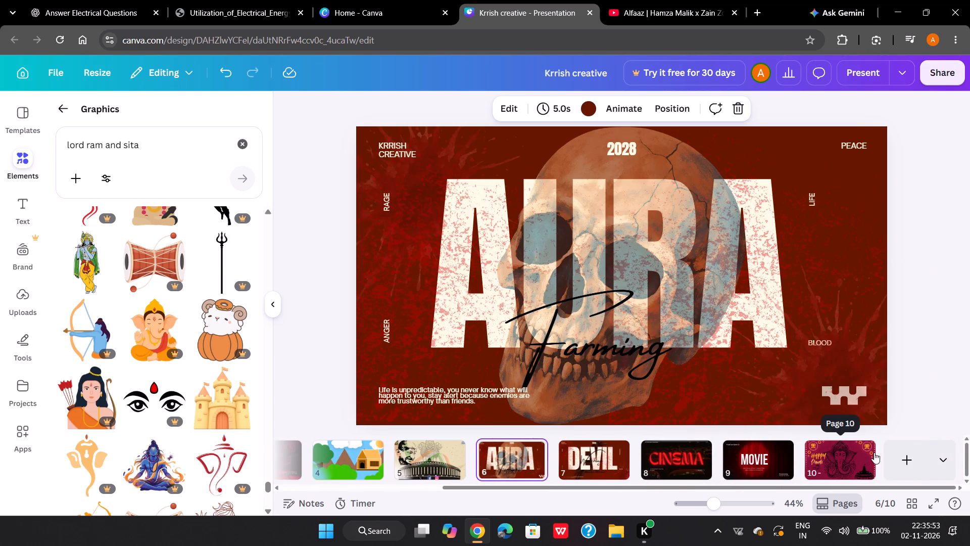
click(845, 461)
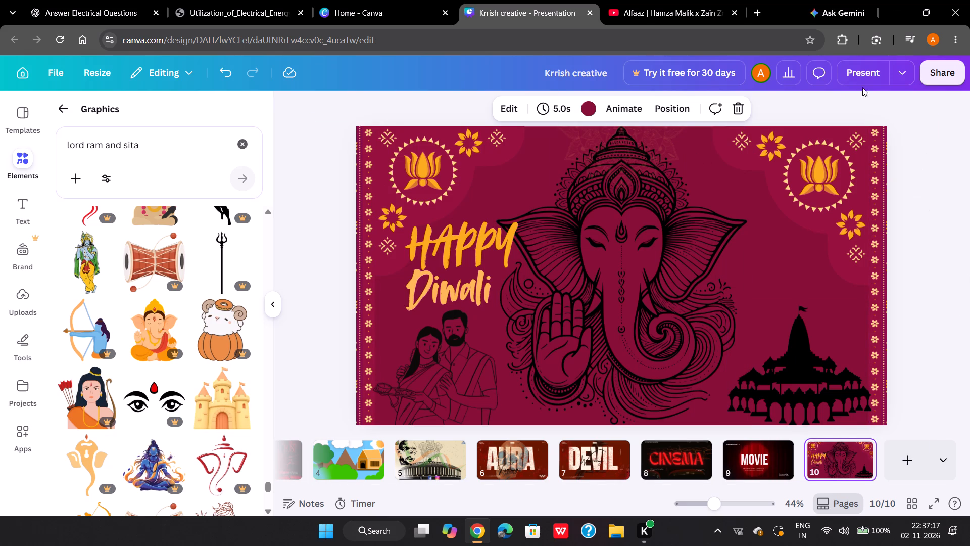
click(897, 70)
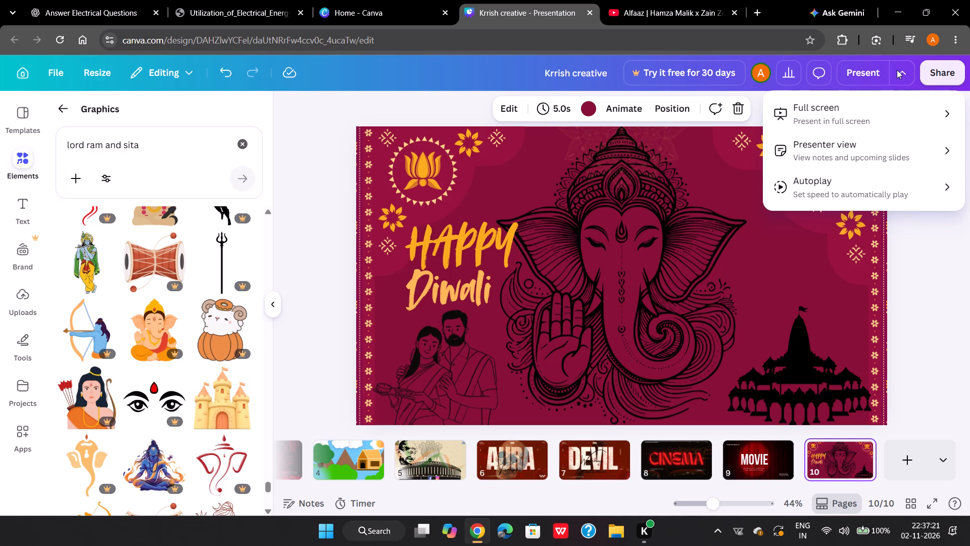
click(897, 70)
Set the design's sharing access level to Anyone with the link.
click(934, 72)
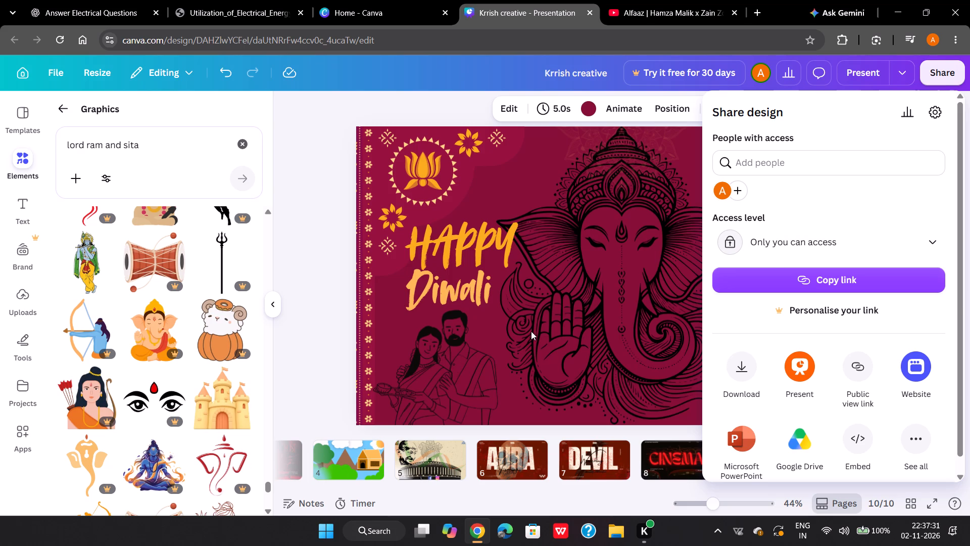
click(821, 243)
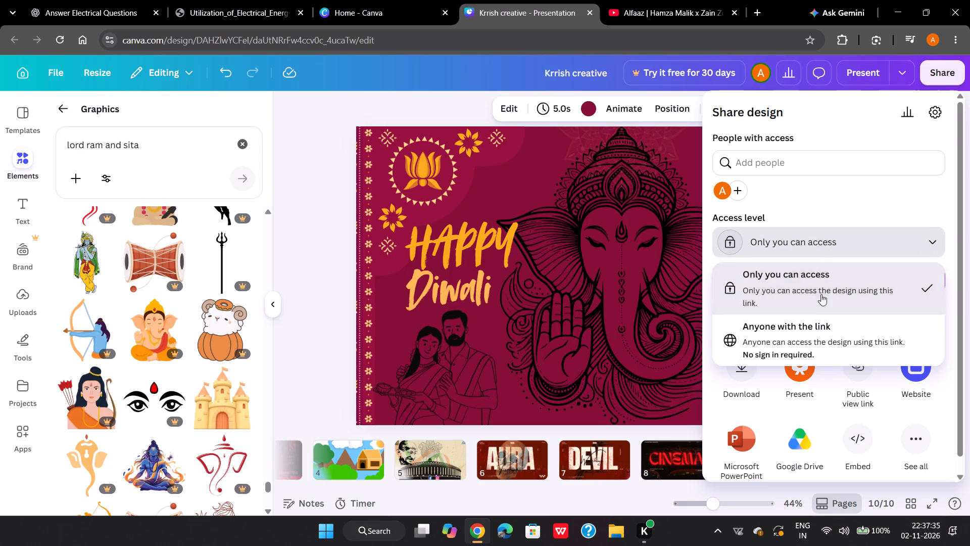
click(813, 329)
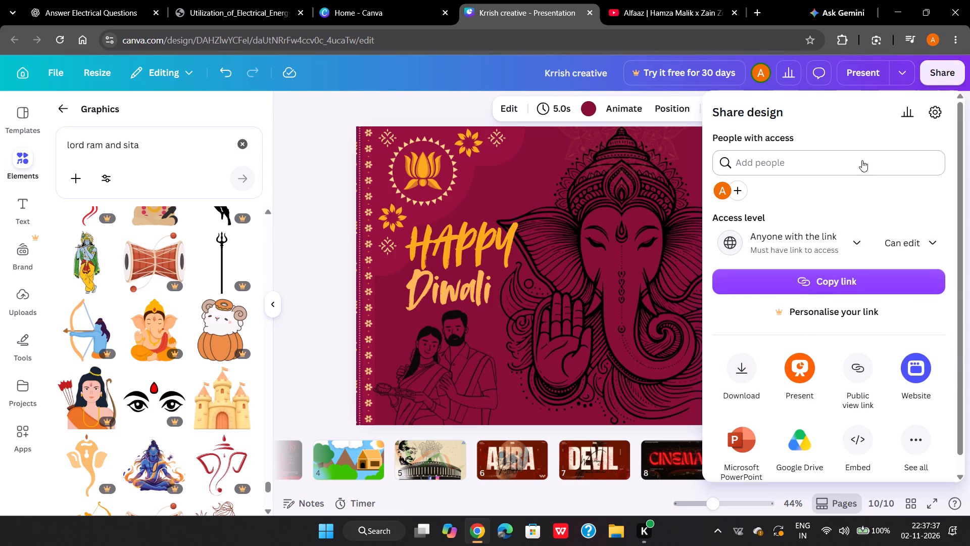
Download only the Happy Diwali page, page 10, as a PNG file.
click(750, 386)
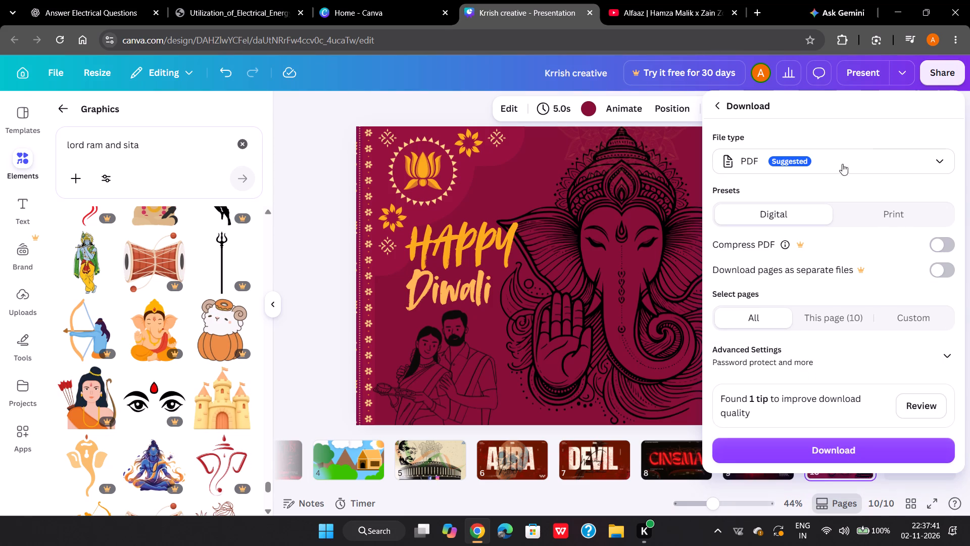
click(813, 156)
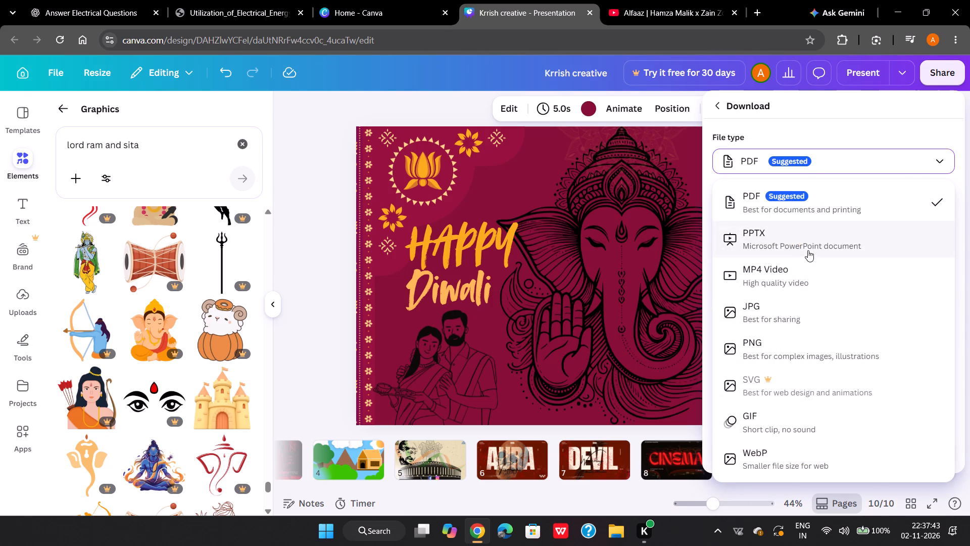
click(805, 314)
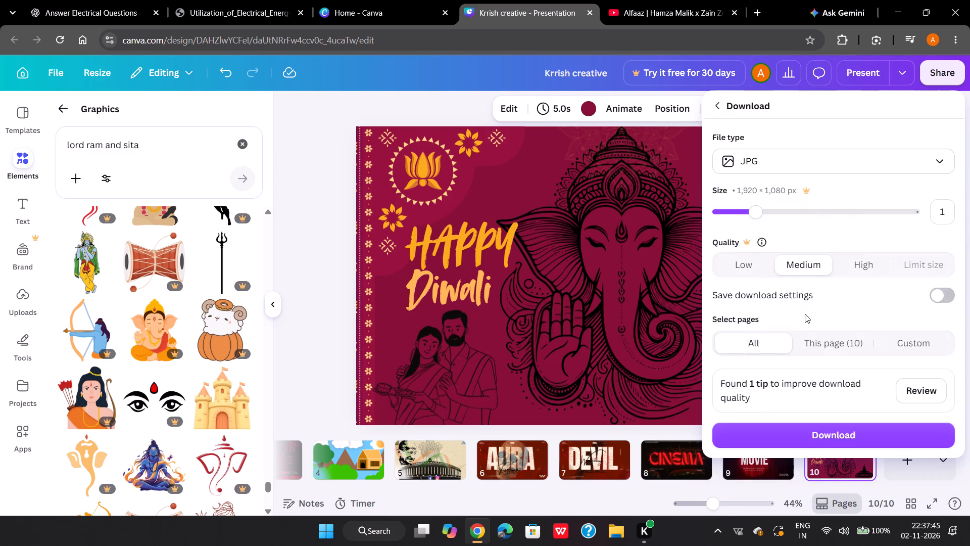
click(821, 157)
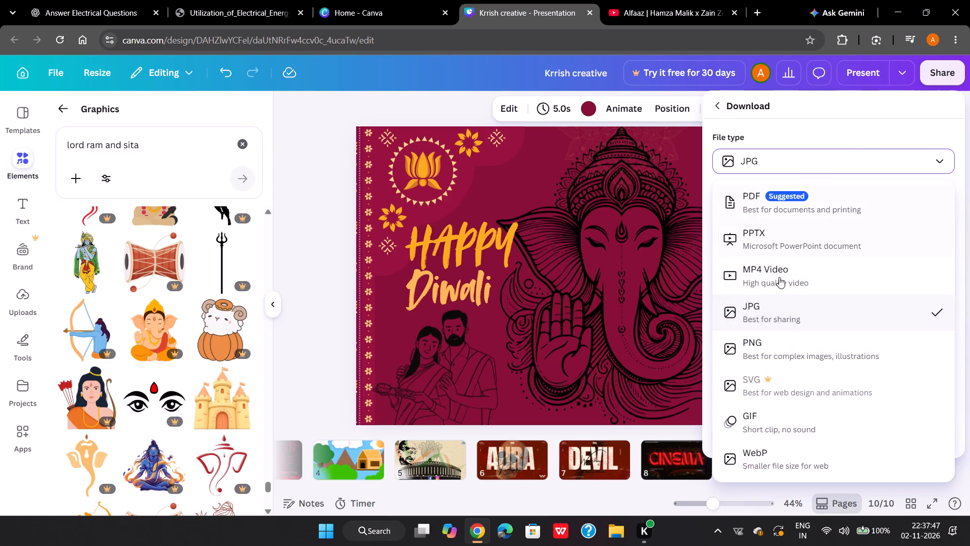
click(785, 351)
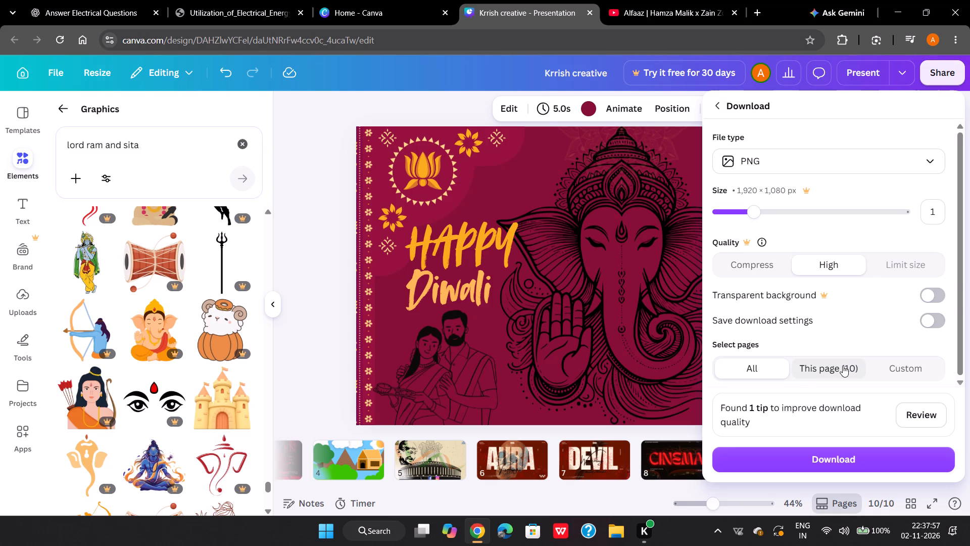
scroll(843, 366, down, 1)
scroll(843, 366, right, 1)
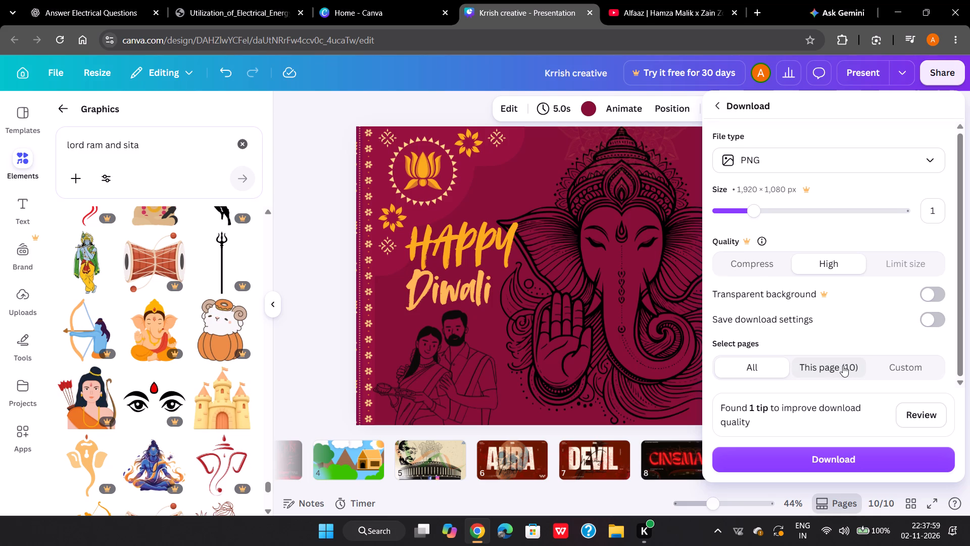
click(812, 369)
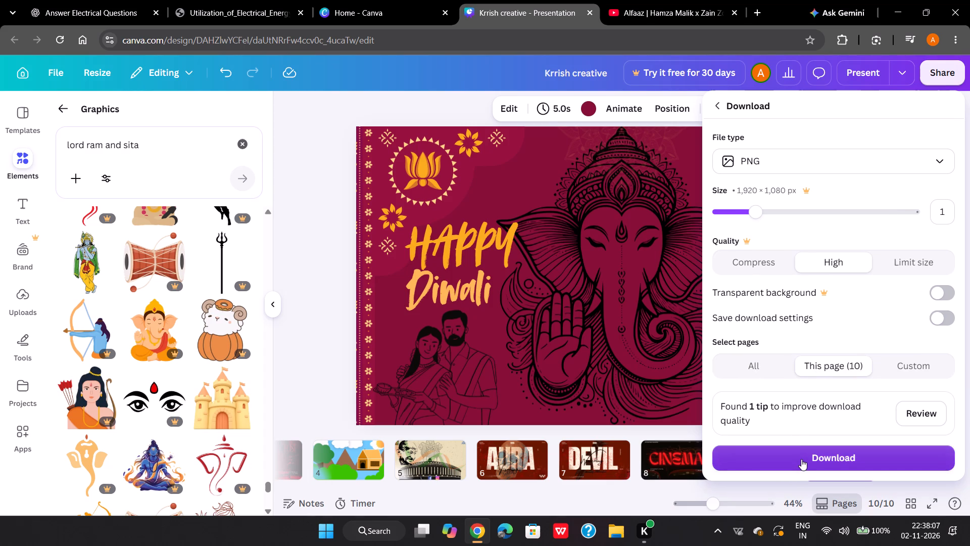
click(801, 459)
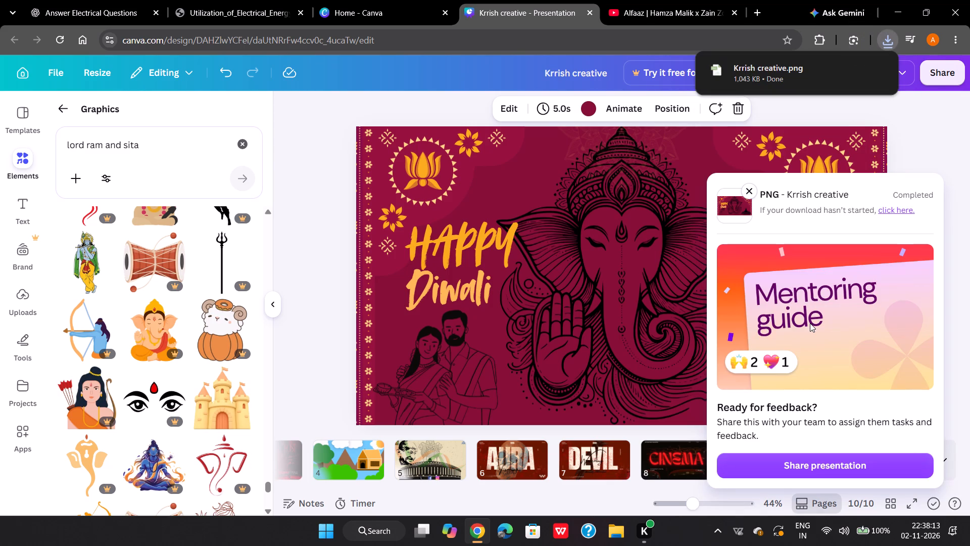
Open the browser's recent downloads for the exported Diwali page PNG.
click(889, 35)
click(888, 39)
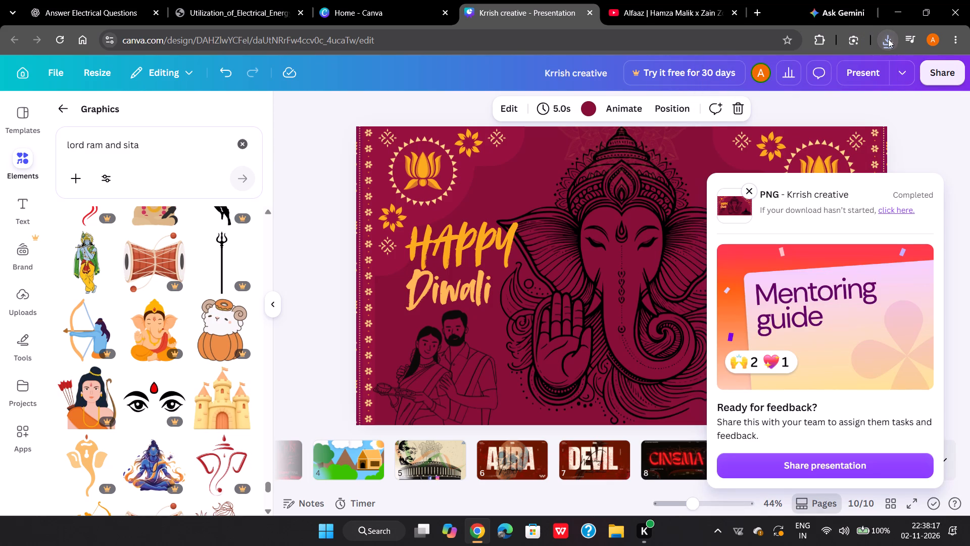
Open the downloaded Krrish creative PNG in the image viewer to check the exported Diwali page.
click(805, 99)
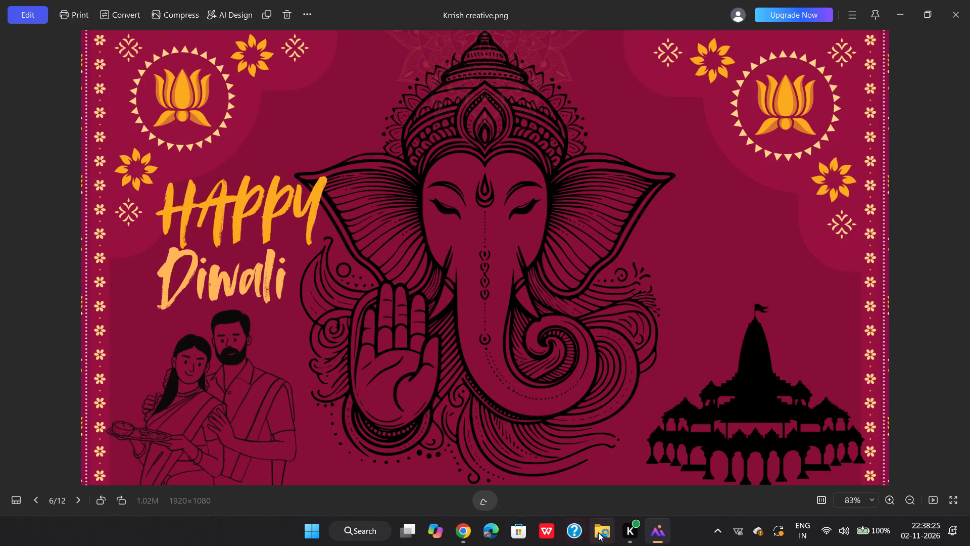
Switch back to Chrome and open a new browser tab.
click(467, 533)
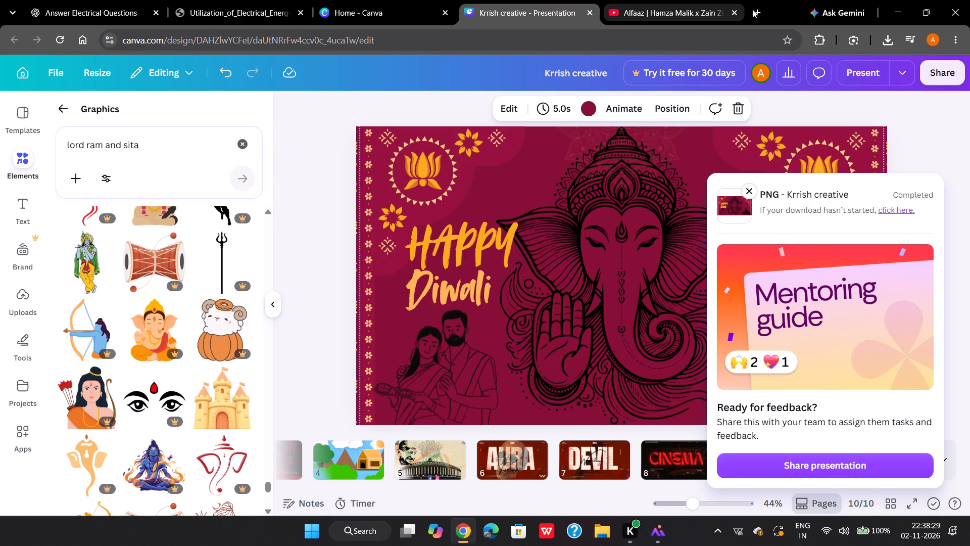
click(762, 9)
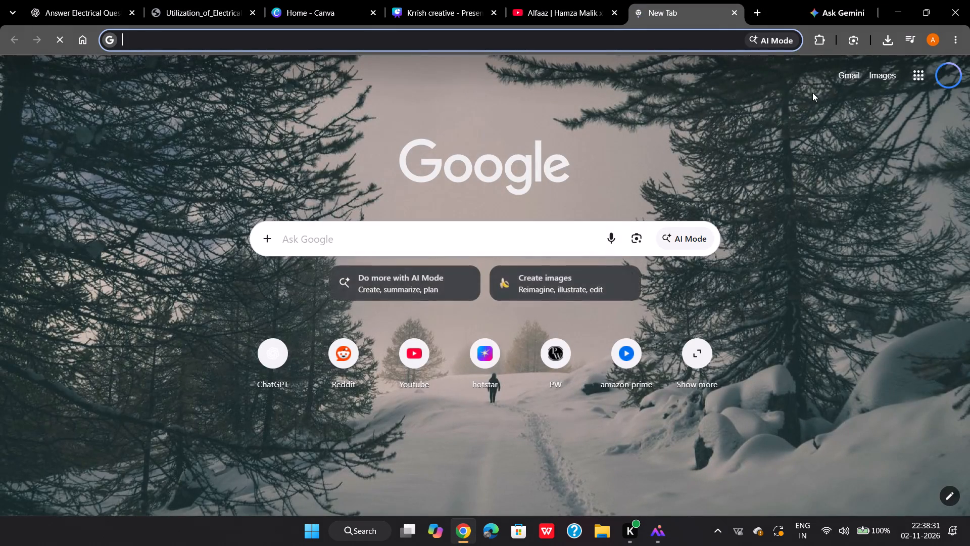
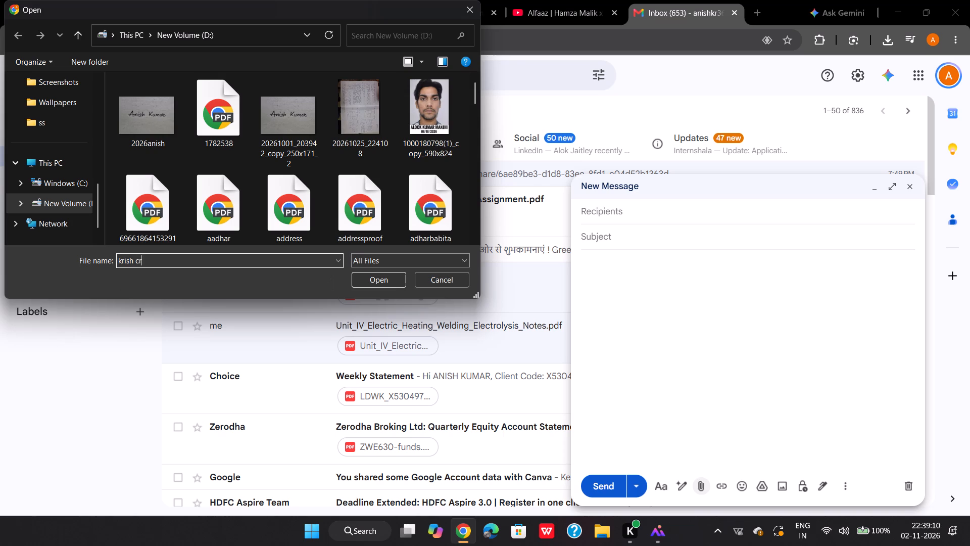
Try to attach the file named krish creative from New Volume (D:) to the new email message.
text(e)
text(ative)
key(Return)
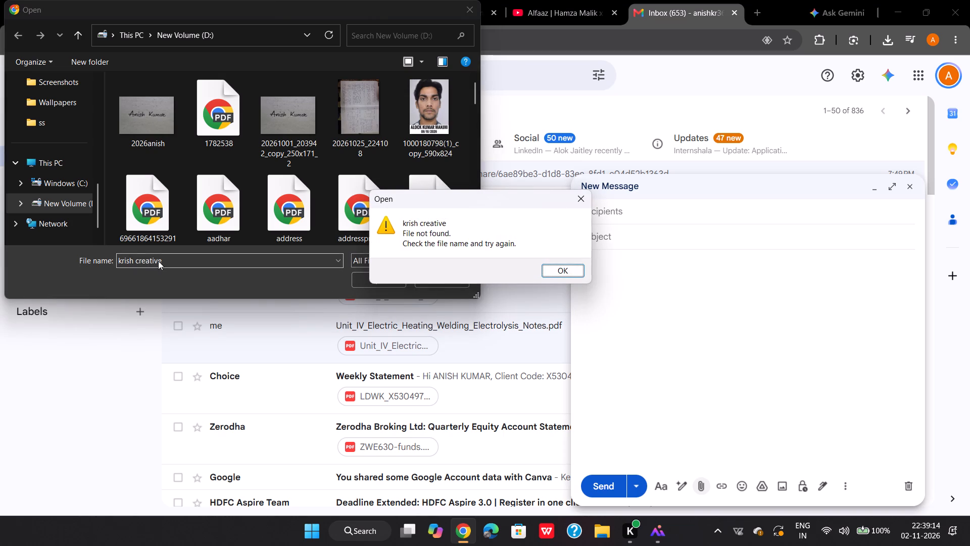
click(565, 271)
Switch to the WPS image viewer and open the print setup for the exported Krrish creative.png.
click(655, 533)
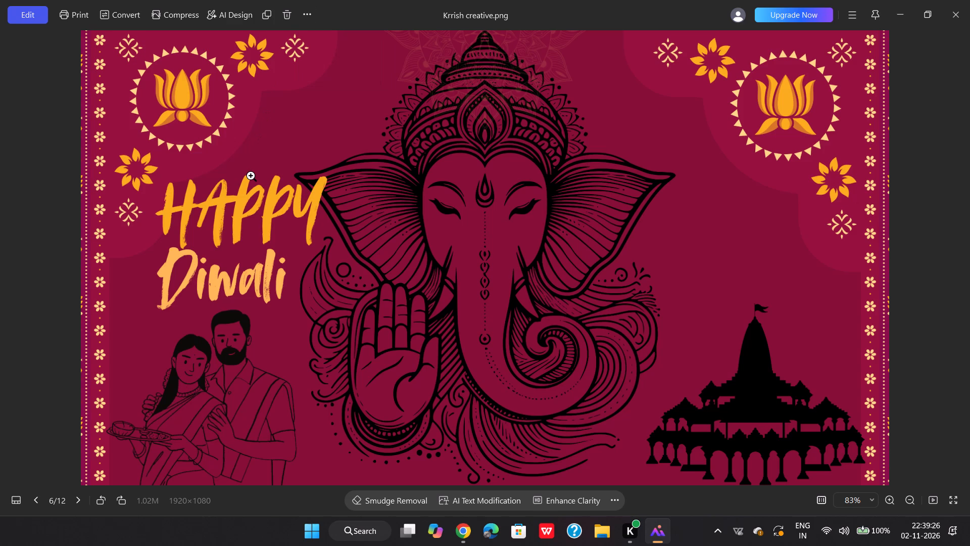
click(78, 16)
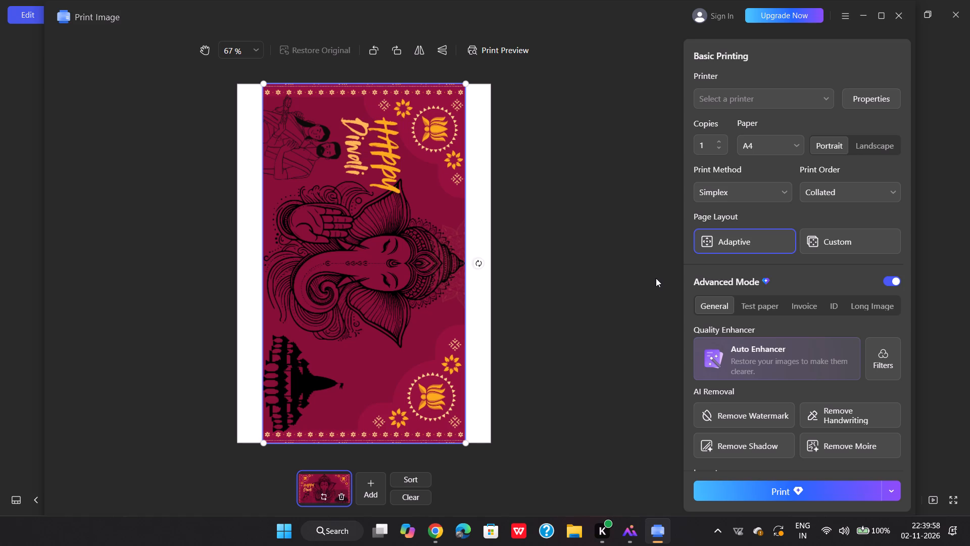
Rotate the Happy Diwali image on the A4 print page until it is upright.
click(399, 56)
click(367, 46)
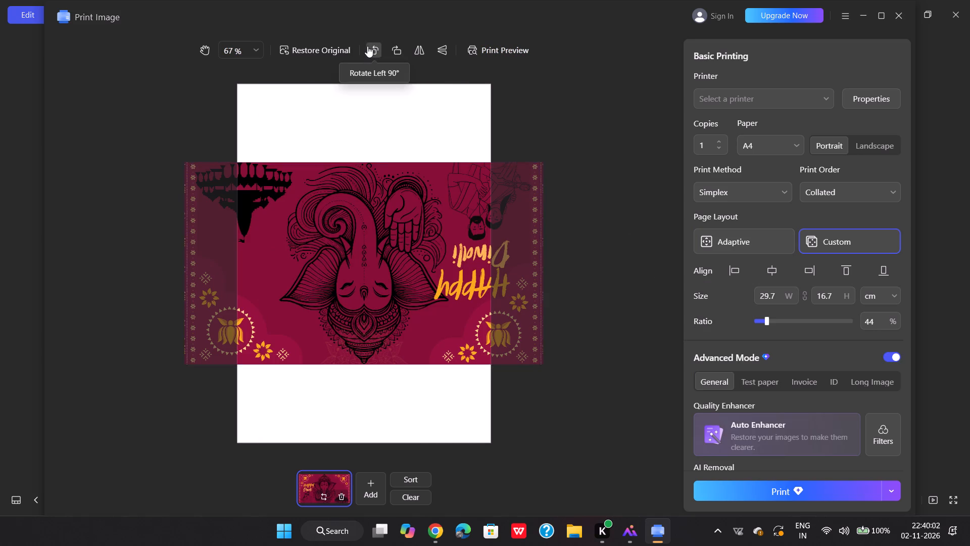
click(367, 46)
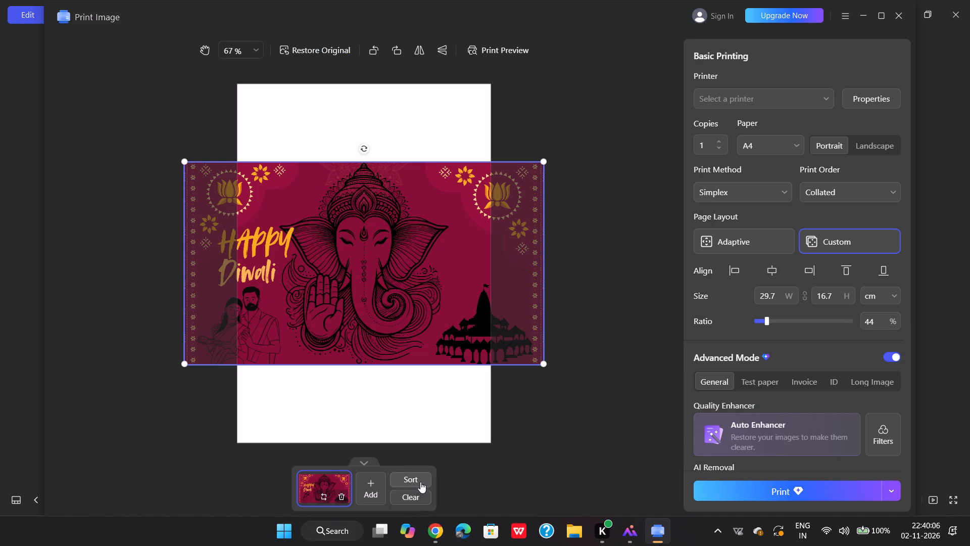
Close the photo viewer showing the Diwali PNG, declining the WPS Photos desktop shortcut, and close the Print Image window.
click(961, 15)
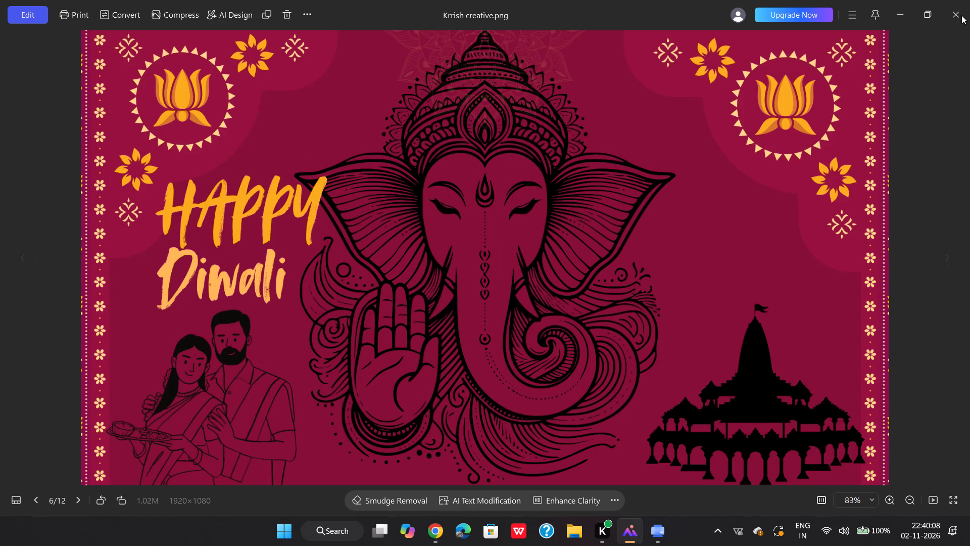
click(961, 15)
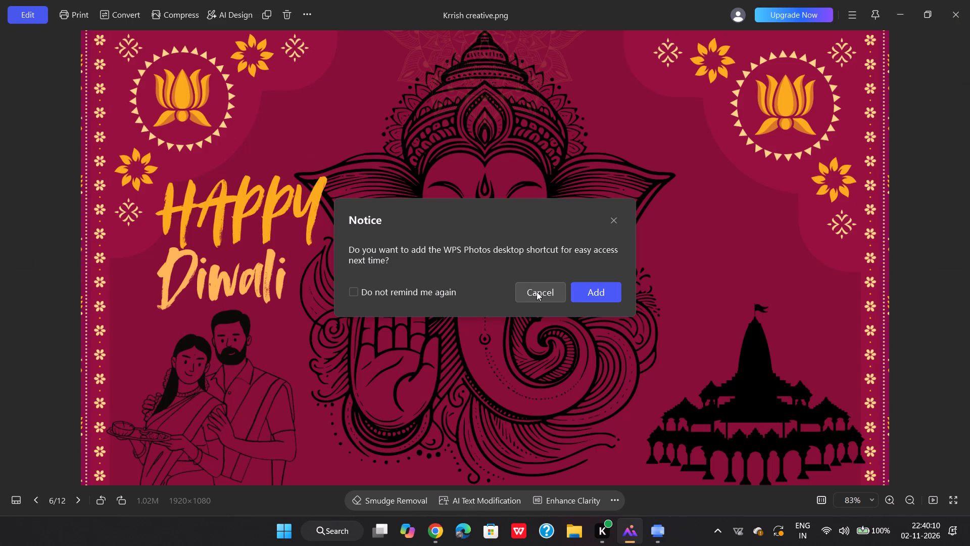
click(534, 292)
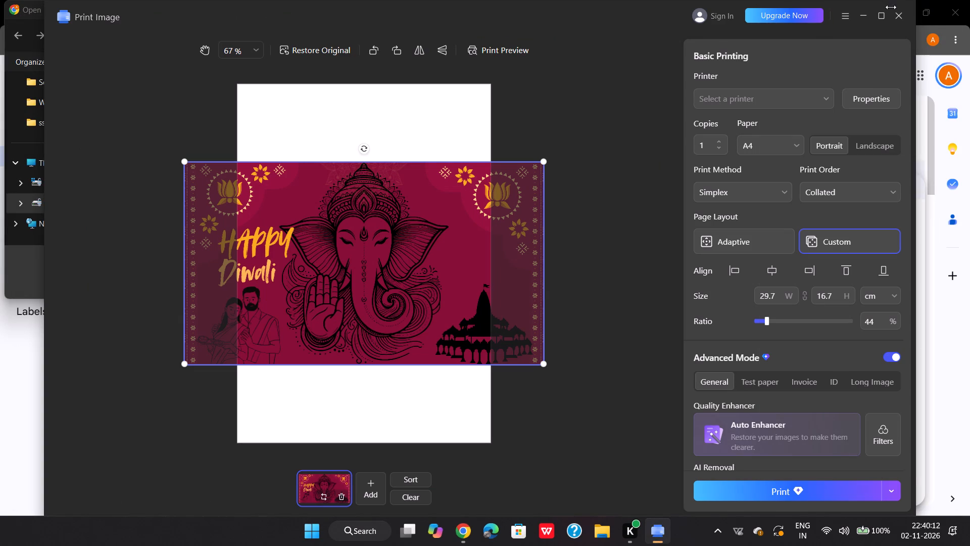
click(896, 18)
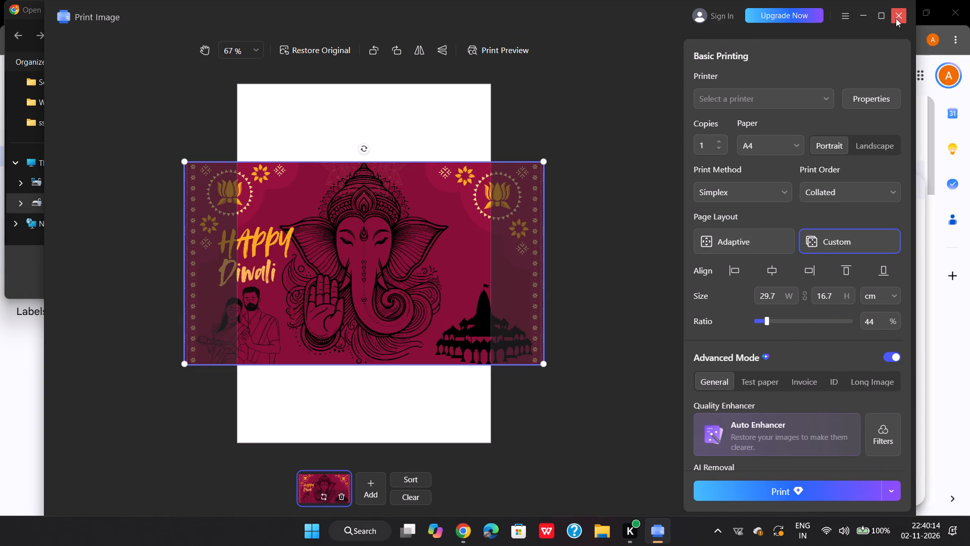
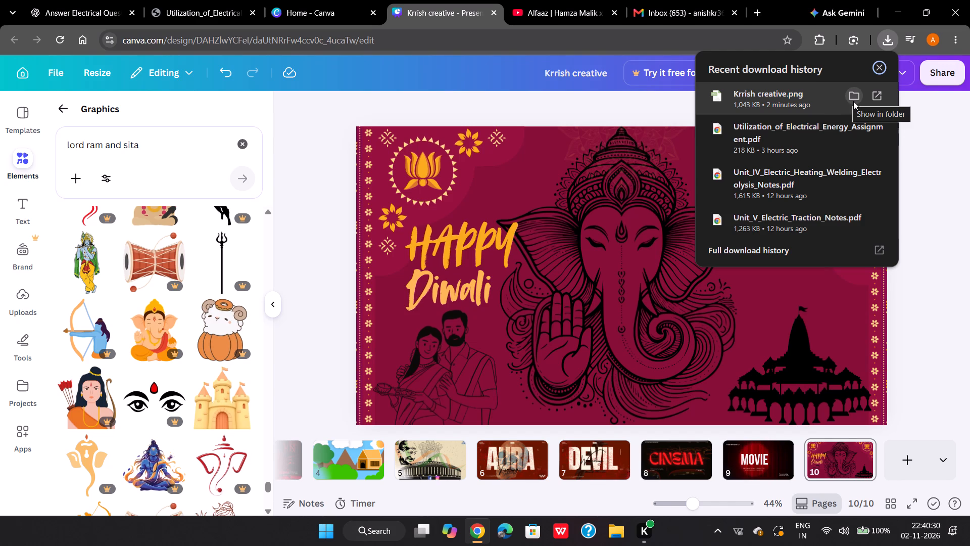
Show the downloaded Krrish creative.png in its File Explorer folder and bring up the actions available for that file.
click(853, 101)
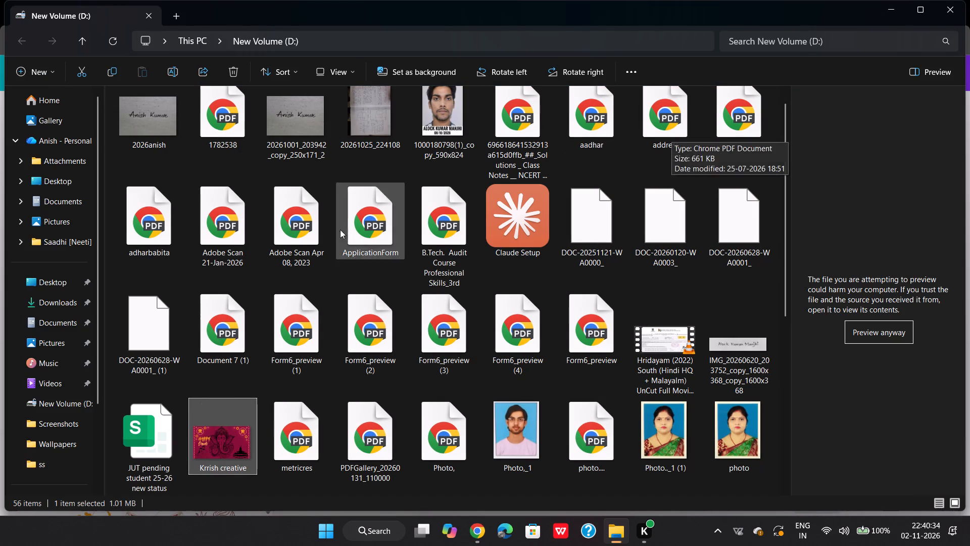
right_click(226, 436)
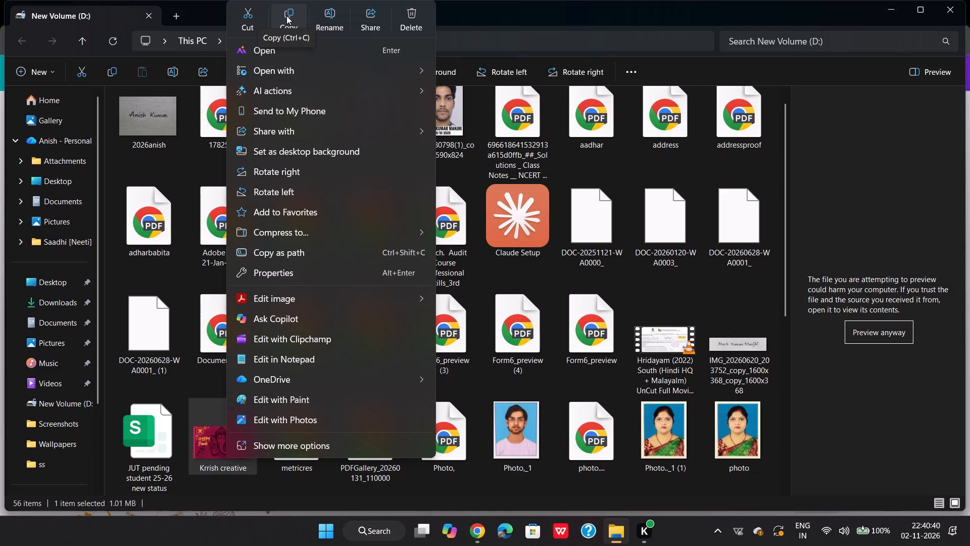
scroll(337, 446, down, 1)
Copy the Krrish creative image file from the New Volume (D:) folder.
scroll(337, 446, down, 1)
scroll(327, 403, down, 2)
click(282, 20)
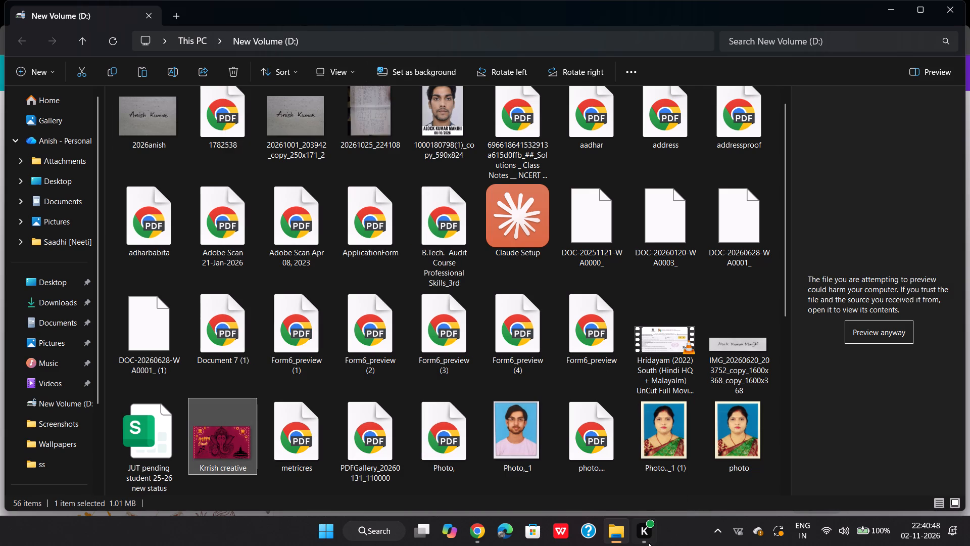
Open the Windows sharing options for Krrish creative.png, look through the available apps and contacts, and close them without sharing.
right_click(218, 427)
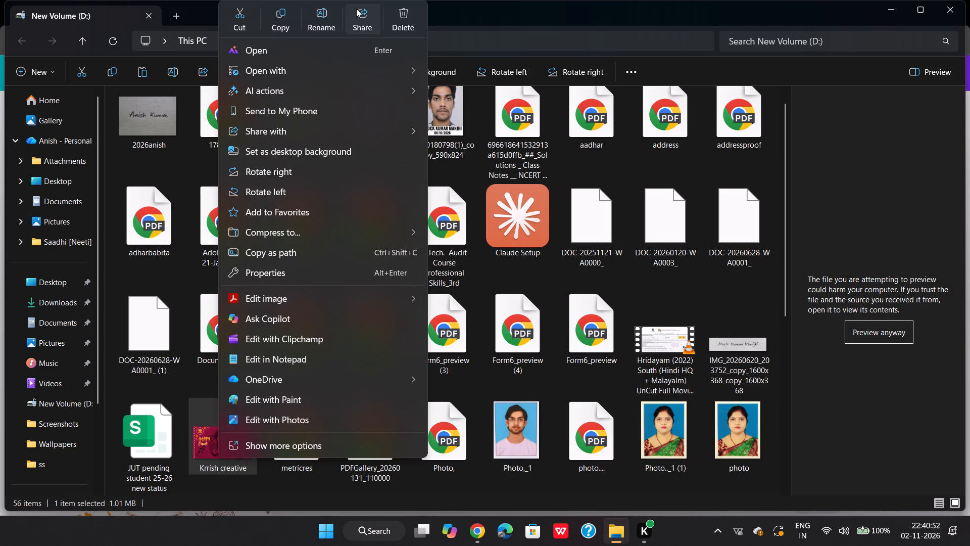
click(356, 9)
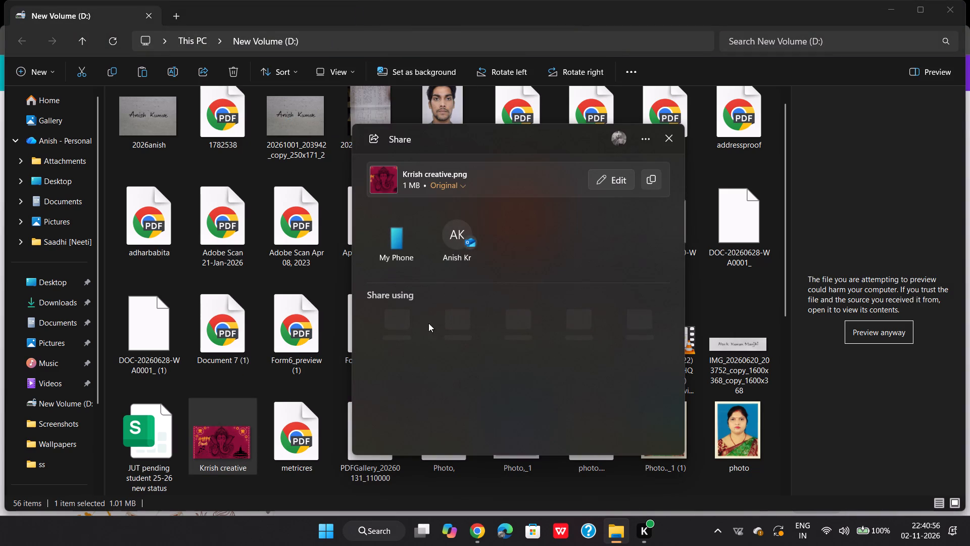
scroll(509, 383, down, 2)
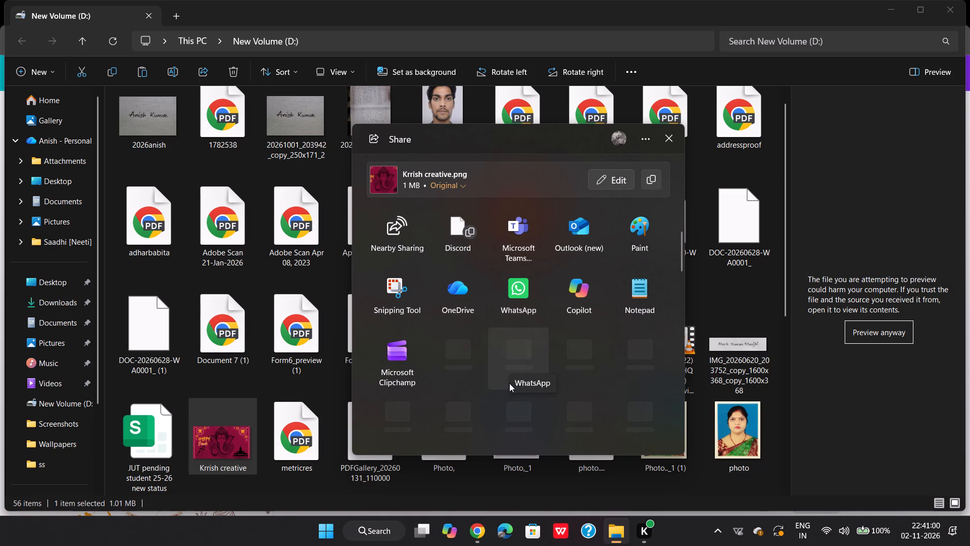
scroll(509, 383, down, 1)
scroll(509, 383, up, 2)
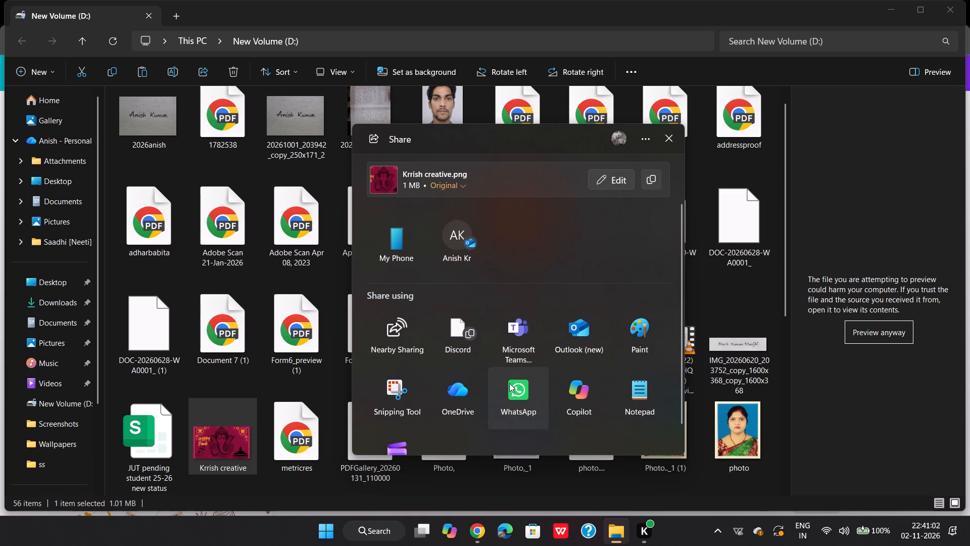
scroll(509, 383, up, 1)
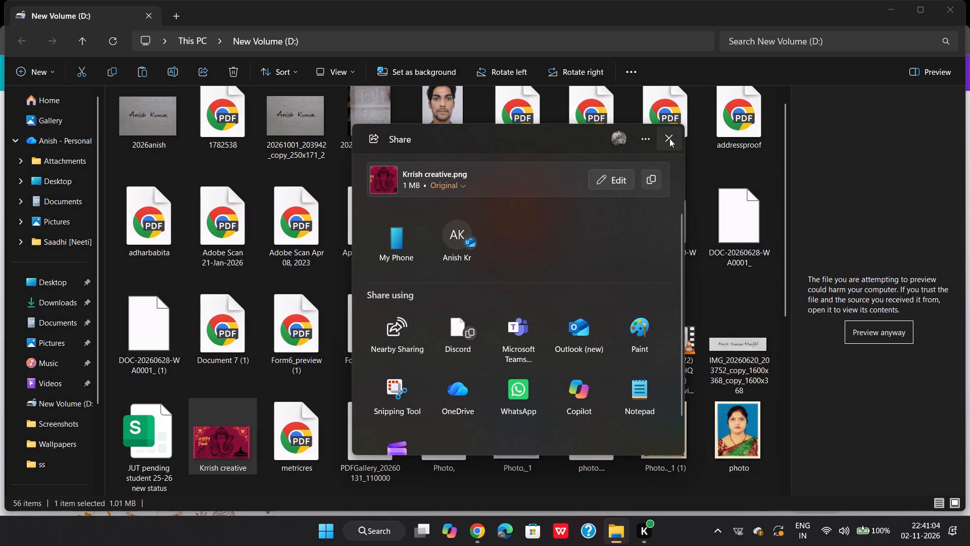
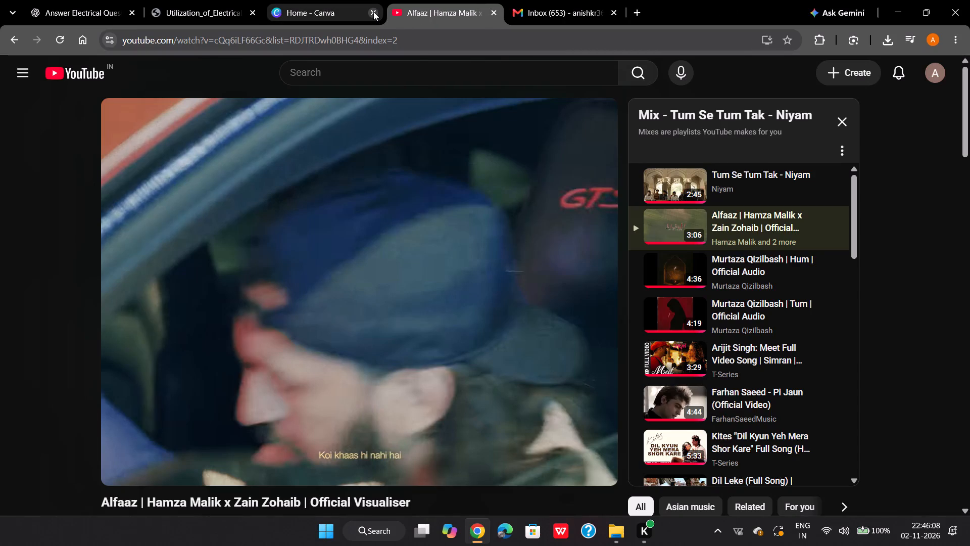
Close the Canva home page and the Gmail inbox in the browser, keeping the YouTube video page open.
click(373, 12)
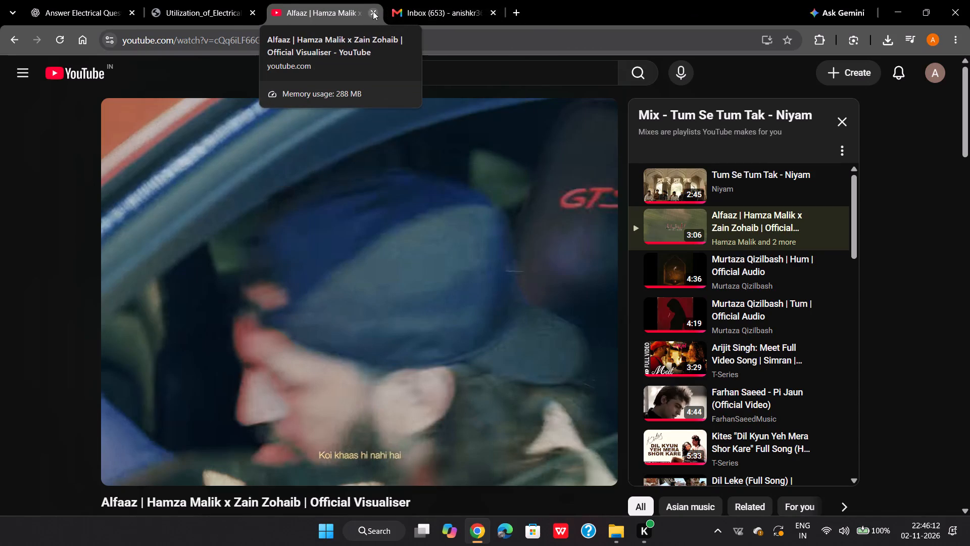
click(492, 10)
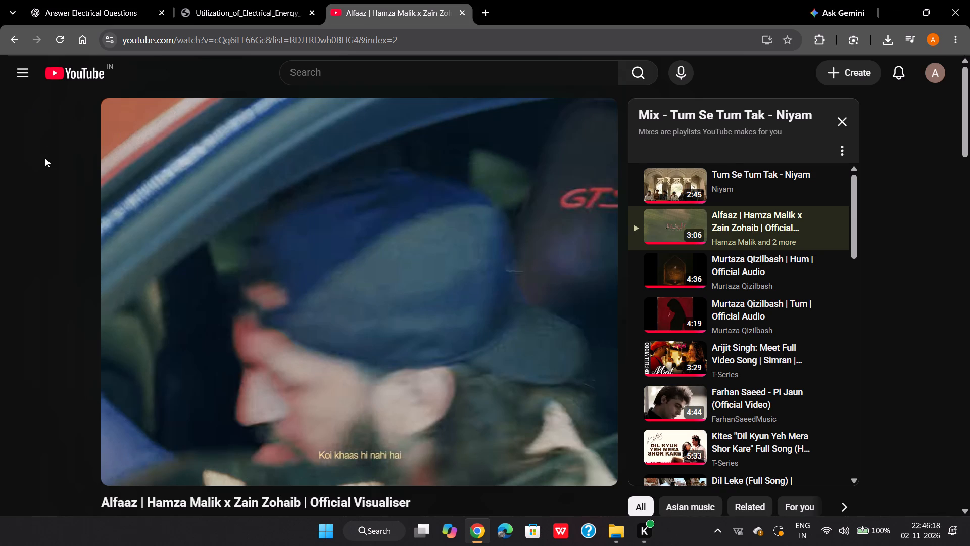
Return to the YouTube home page and dismiss the mini player of the Alfaaz video.
click(54, 74)
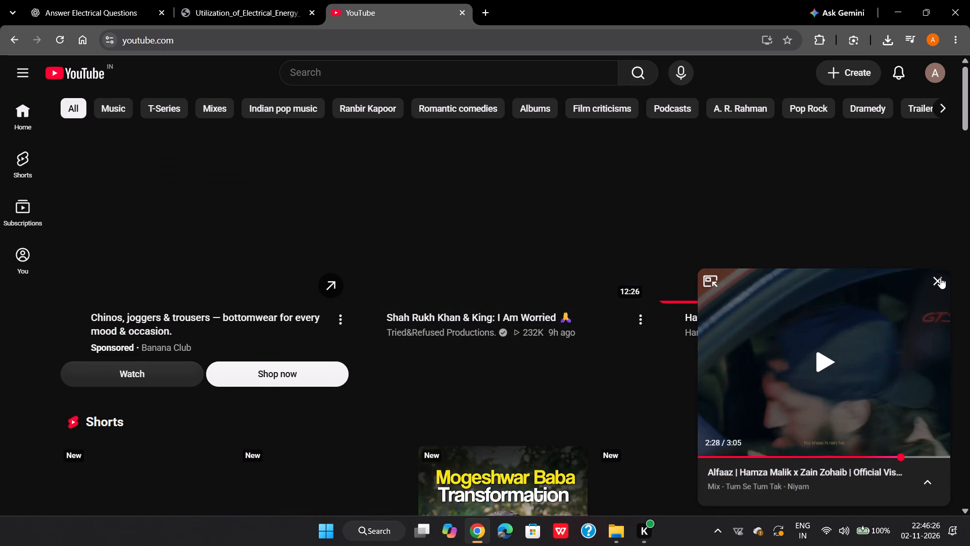
click(940, 278)
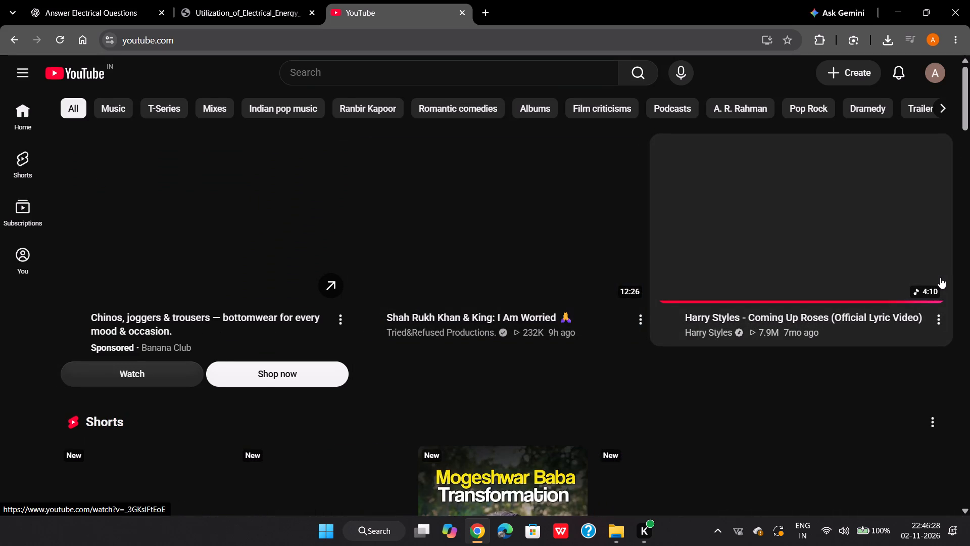